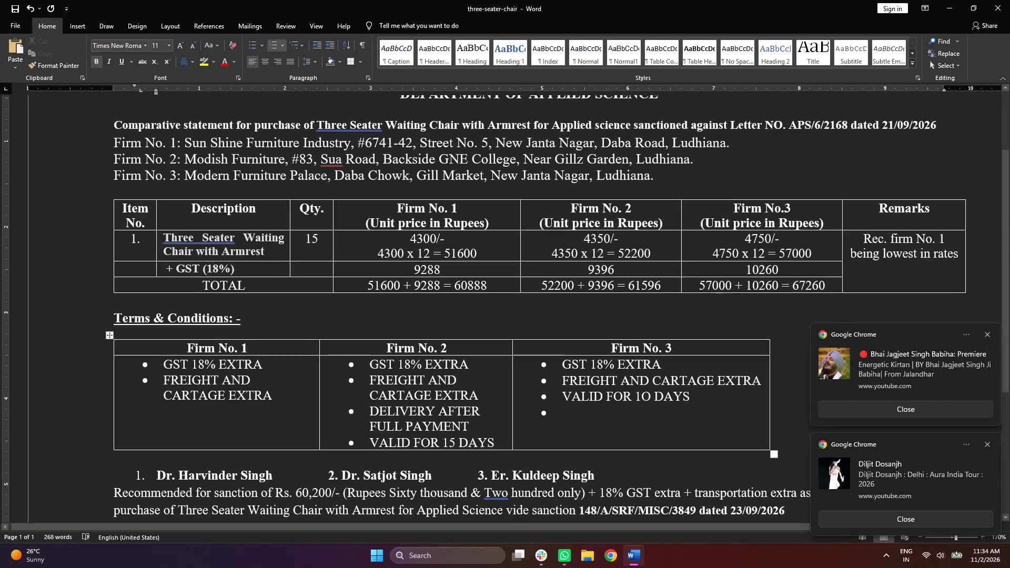
Append the surname Dhillon to the second member's name in the numbered line below the terms and conditions table.
{"action": "left_click", "coordinate": [435, 470]}
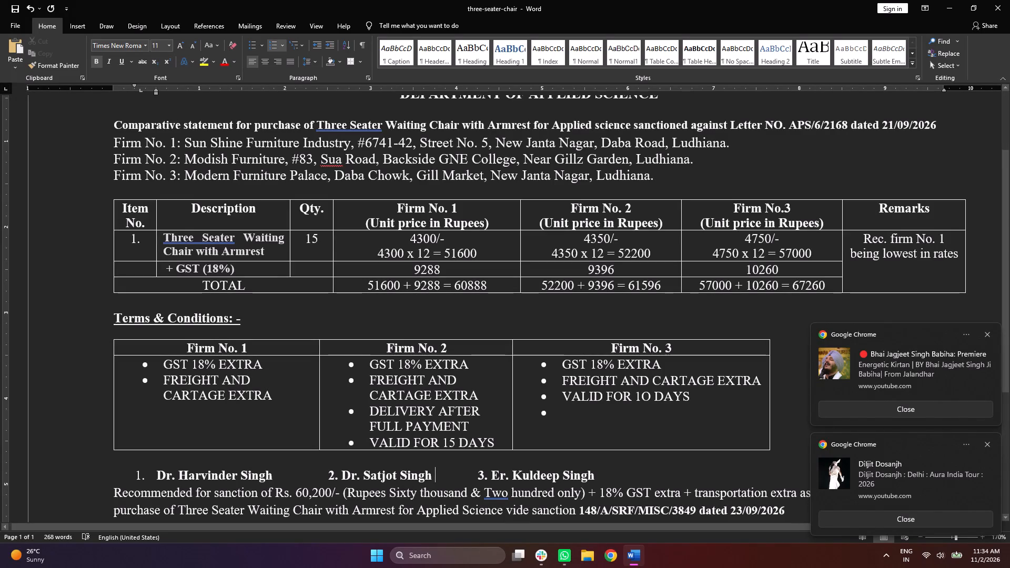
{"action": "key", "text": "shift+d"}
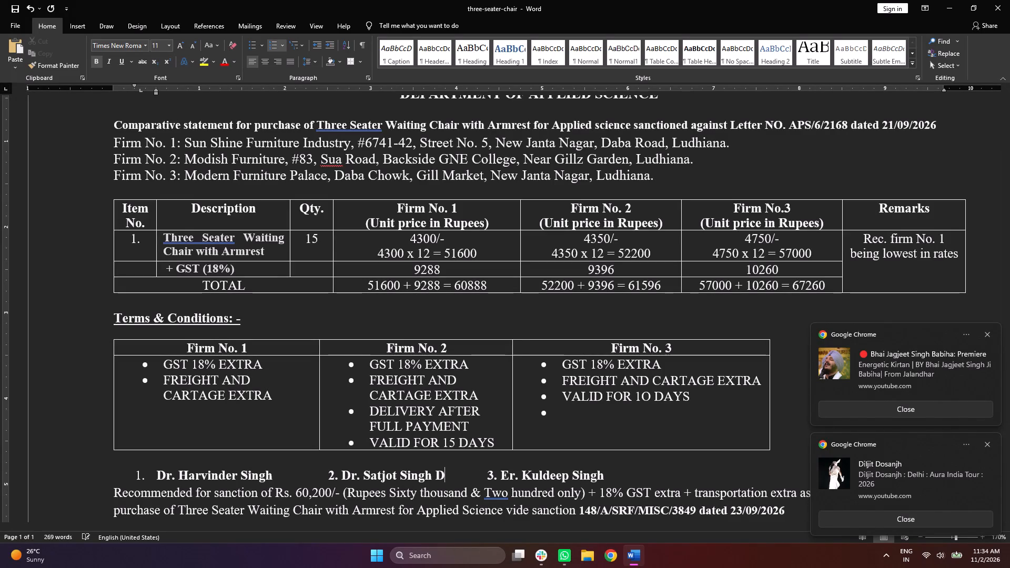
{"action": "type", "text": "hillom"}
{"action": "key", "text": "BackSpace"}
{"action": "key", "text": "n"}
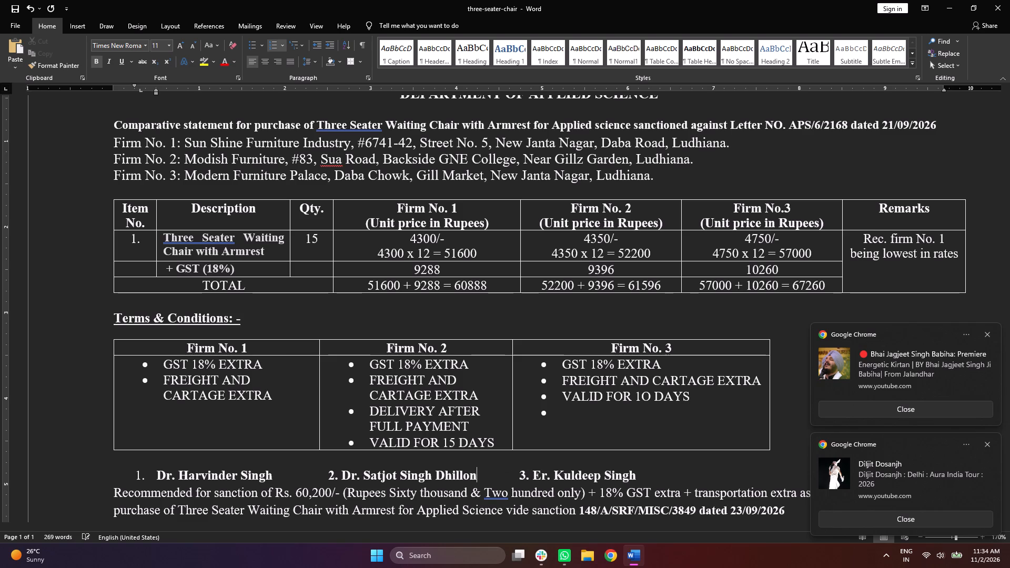
Append a surname beginning with "Ko" to the third member's name in the same numbered line.
{"action": "left_click", "coordinate": [651, 475]}
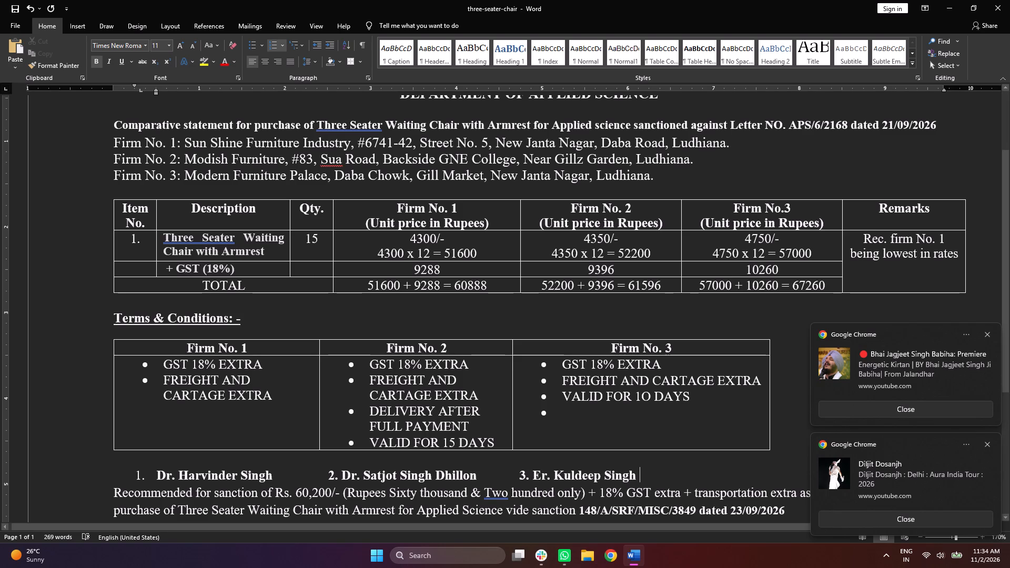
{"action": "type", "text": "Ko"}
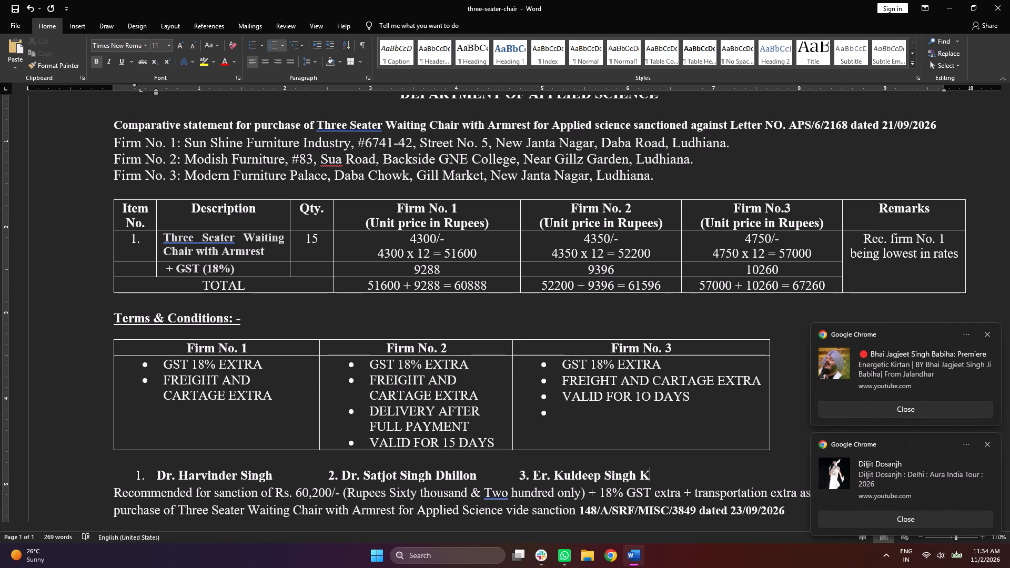
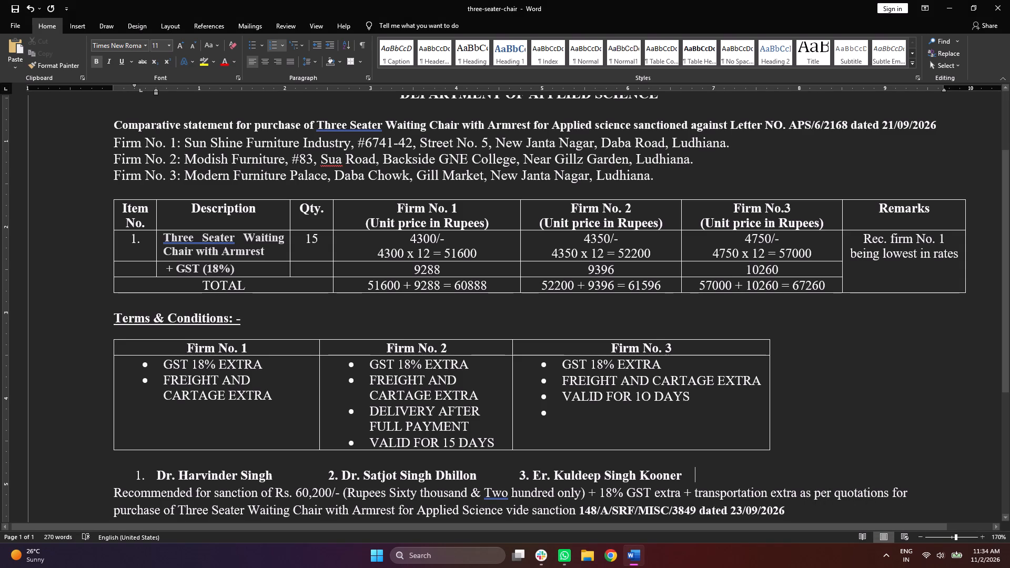
Add the designation HOD in capitals on the numbered members' line, set apart by a wide gap after the third member's name.
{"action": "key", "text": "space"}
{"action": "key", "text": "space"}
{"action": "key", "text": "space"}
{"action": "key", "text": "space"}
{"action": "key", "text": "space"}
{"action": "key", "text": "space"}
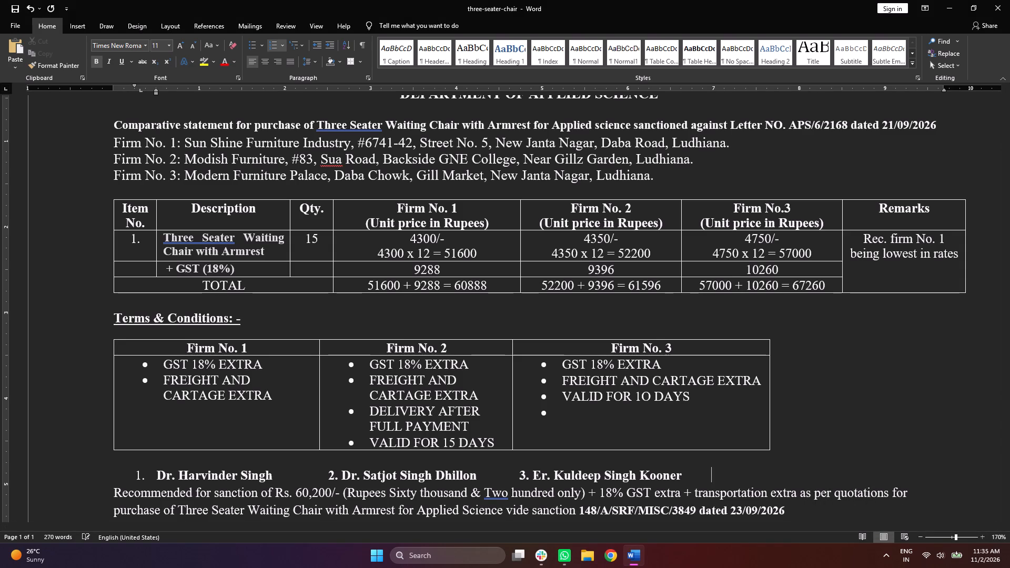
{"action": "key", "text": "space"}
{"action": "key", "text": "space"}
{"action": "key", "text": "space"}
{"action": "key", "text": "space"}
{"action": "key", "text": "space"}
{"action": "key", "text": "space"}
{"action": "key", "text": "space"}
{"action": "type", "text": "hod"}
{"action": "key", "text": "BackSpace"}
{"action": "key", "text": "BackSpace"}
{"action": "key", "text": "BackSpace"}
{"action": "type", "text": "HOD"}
Begin a parenthesised addition after HOD, keeping only a space and the opening bracket.
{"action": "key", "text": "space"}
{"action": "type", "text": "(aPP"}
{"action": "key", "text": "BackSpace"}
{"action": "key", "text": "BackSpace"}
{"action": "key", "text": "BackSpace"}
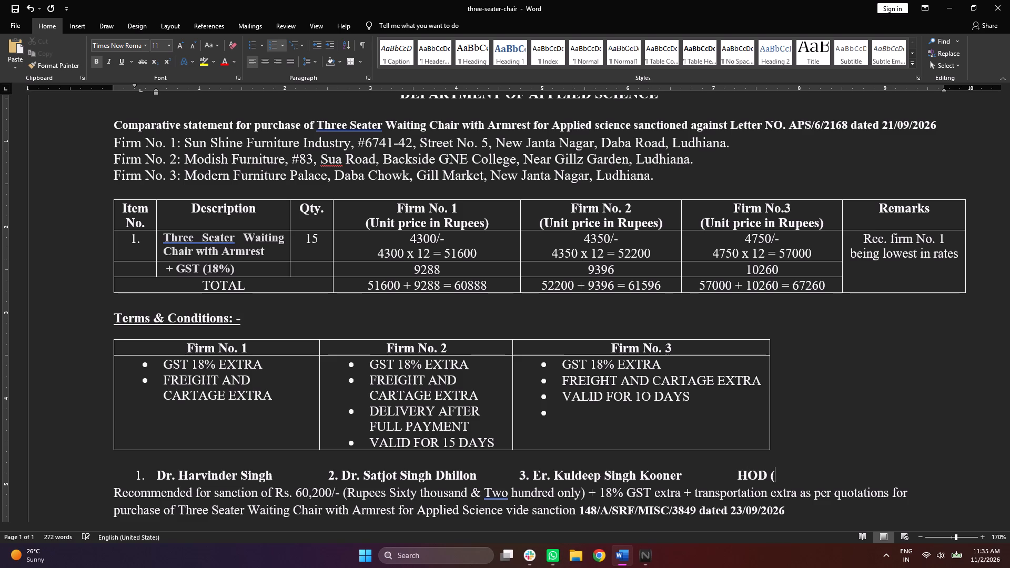
Complete the HOD entry in the signatory line with the department abbreviation so it reads "HOD (App Scs)".
{"action": "type", "text": "App"}
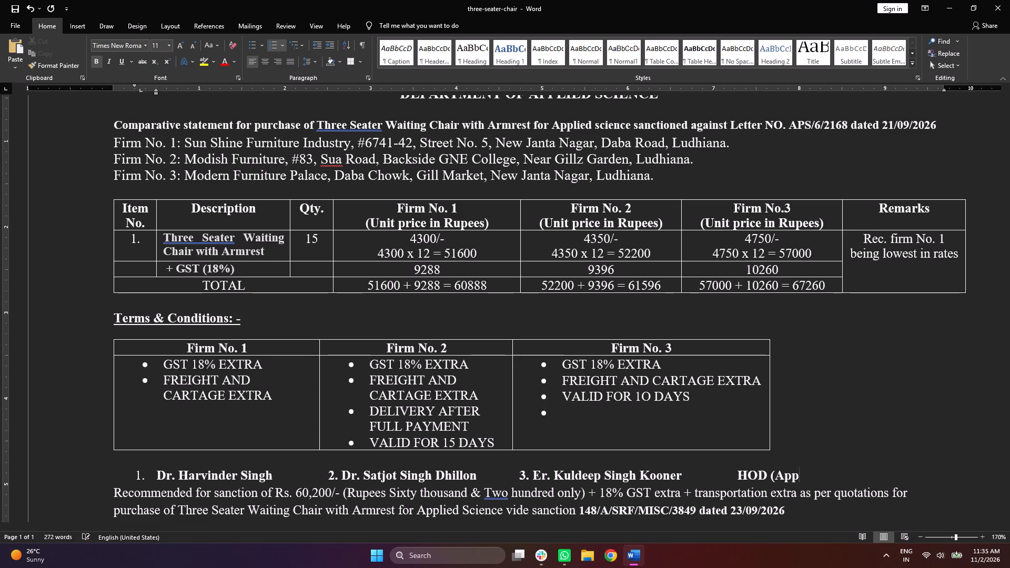
{"action": "key", "text": "space"}
{"action": "key", "text": "shift+s"}
{"action": "type", "text": "cs)"}
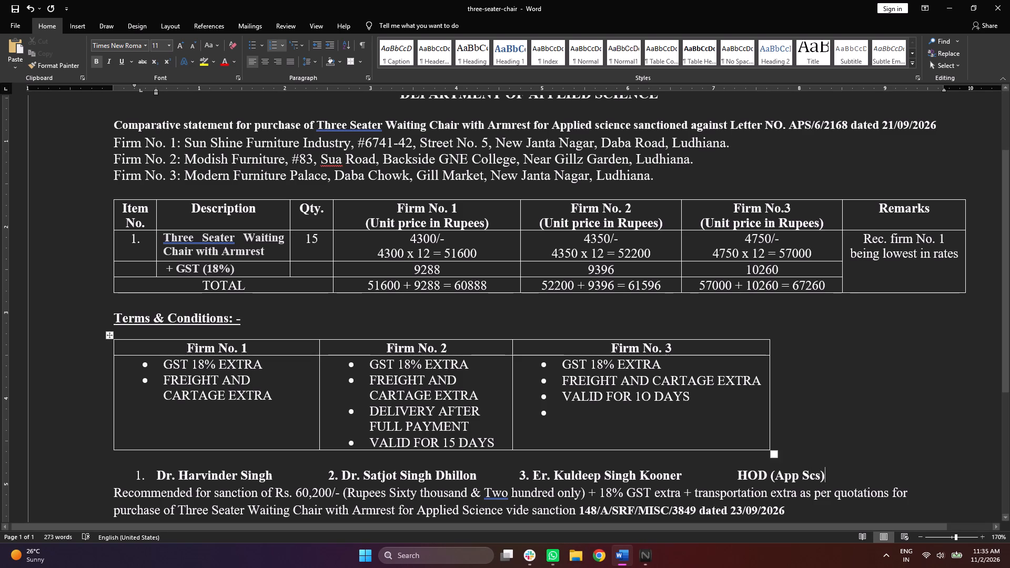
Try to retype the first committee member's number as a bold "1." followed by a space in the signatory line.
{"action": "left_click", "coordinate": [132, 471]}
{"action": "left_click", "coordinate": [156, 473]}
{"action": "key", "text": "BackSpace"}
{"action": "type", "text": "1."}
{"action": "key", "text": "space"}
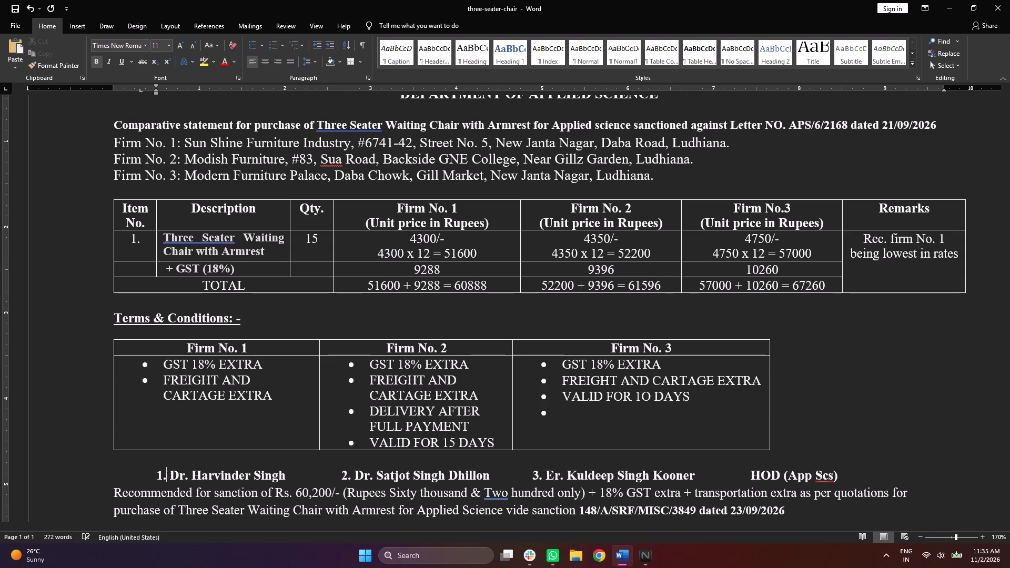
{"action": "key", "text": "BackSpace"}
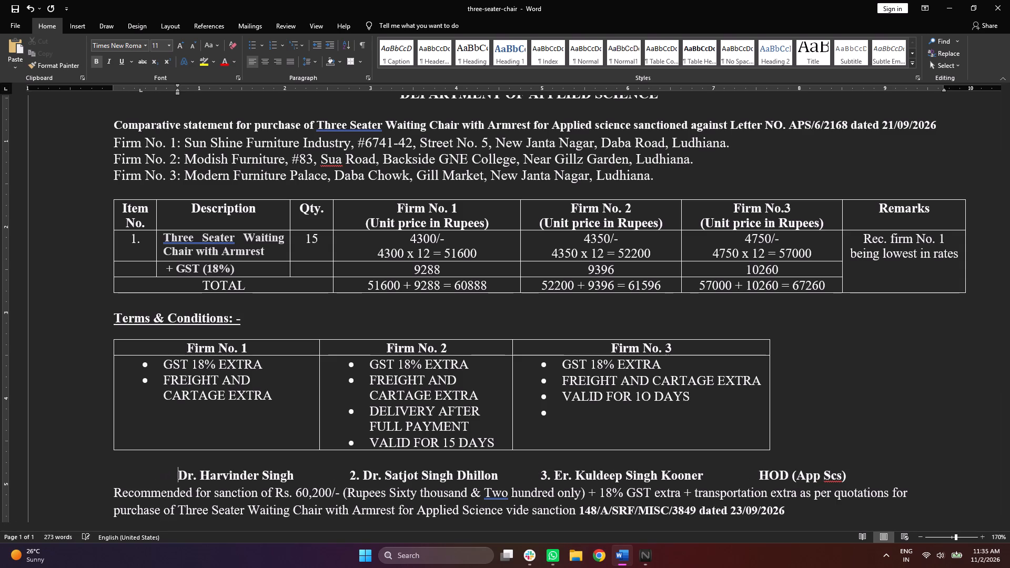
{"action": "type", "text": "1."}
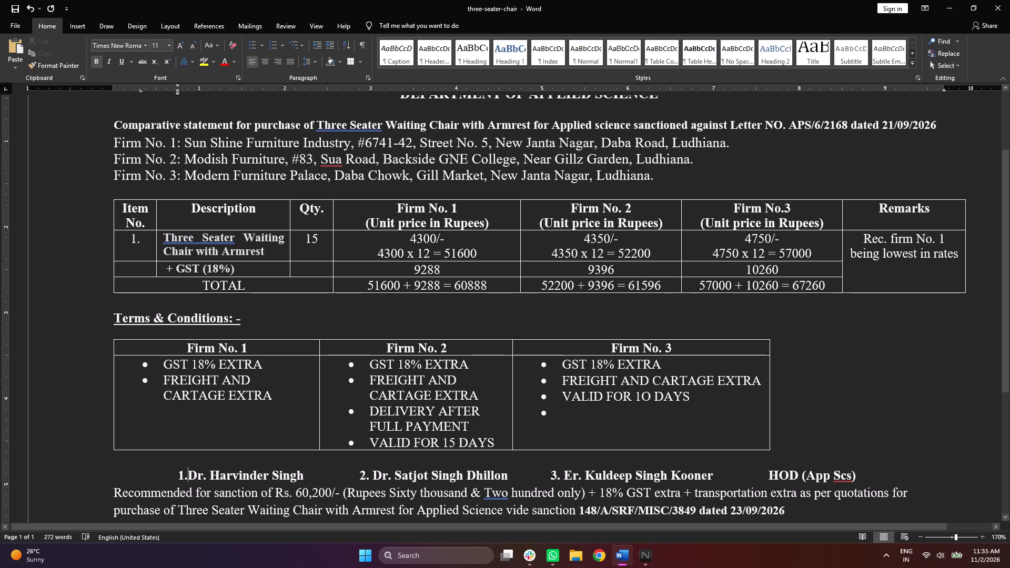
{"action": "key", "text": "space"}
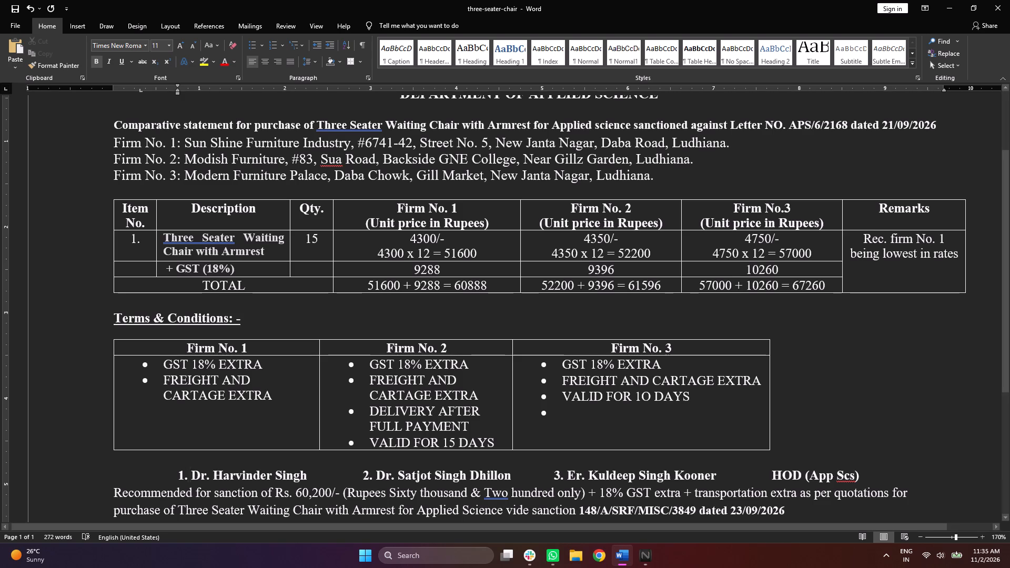
Move the signatory line down one line and renumber its first name with "1.".
{"action": "left_click", "coordinate": [175, 472]}
{"action": "key", "text": "Return"}
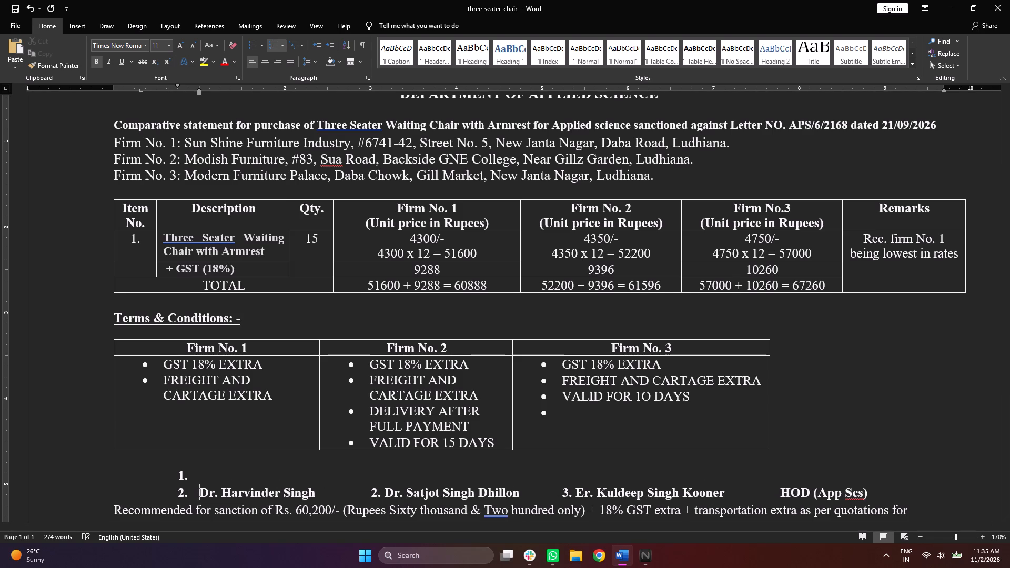
{"action": "key", "text": "BackSpace"}
{"action": "key", "text": "BackSpace"}
{"action": "key", "text": "BackSpace"}
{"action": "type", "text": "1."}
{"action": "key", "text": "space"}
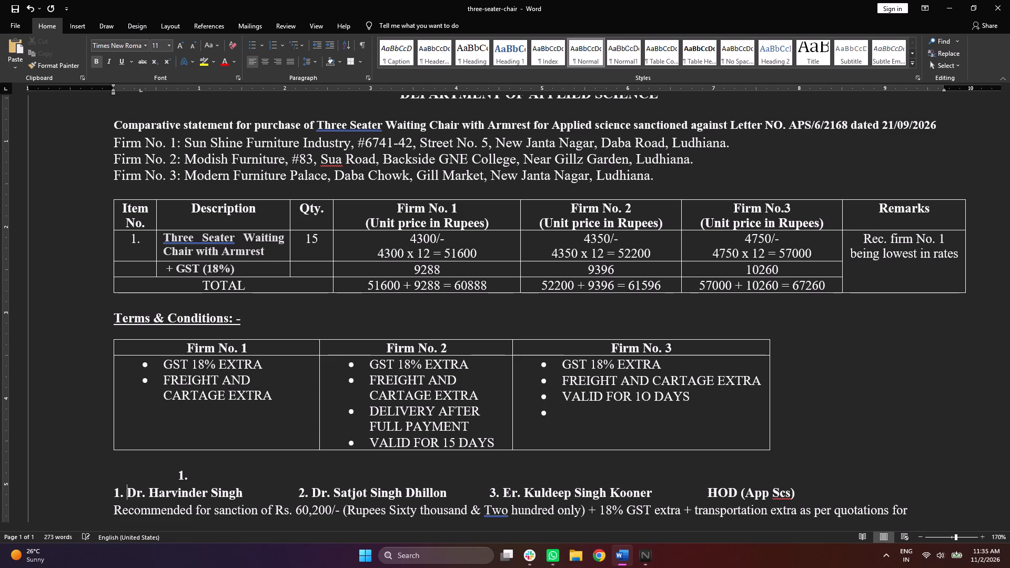
Remove the leftover list number from the empty line and add blank lines between the terms table and the signatory line.
{"action": "left_click", "coordinate": [217, 474]}
{"action": "key", "text": "BackSpace"}
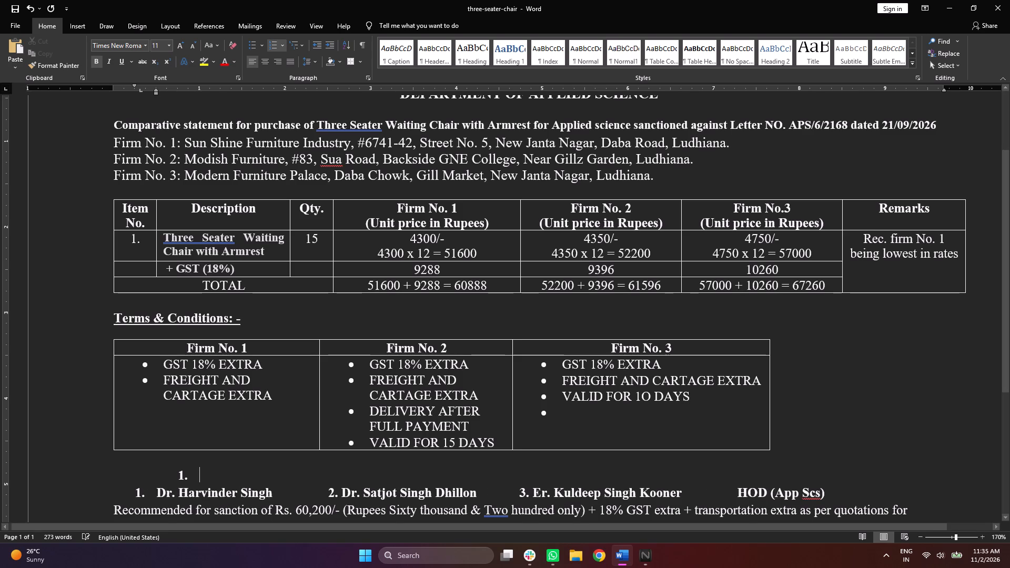
{"action": "key", "text": "BackSpace"}
{"action": "key", "text": "BackSpace"}
{"action": "key", "text": "Return"}
{"action": "key", "text": "Return"}
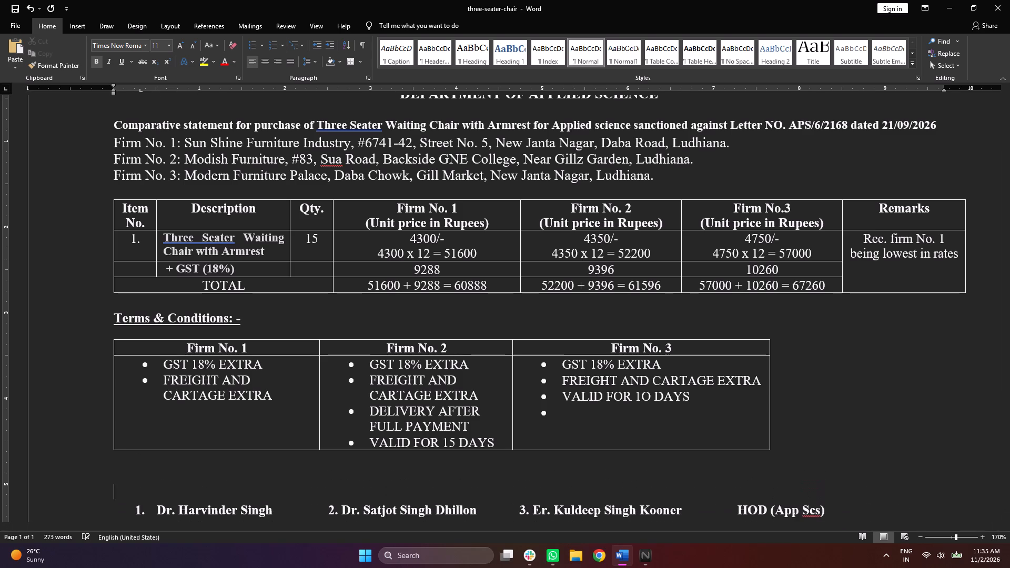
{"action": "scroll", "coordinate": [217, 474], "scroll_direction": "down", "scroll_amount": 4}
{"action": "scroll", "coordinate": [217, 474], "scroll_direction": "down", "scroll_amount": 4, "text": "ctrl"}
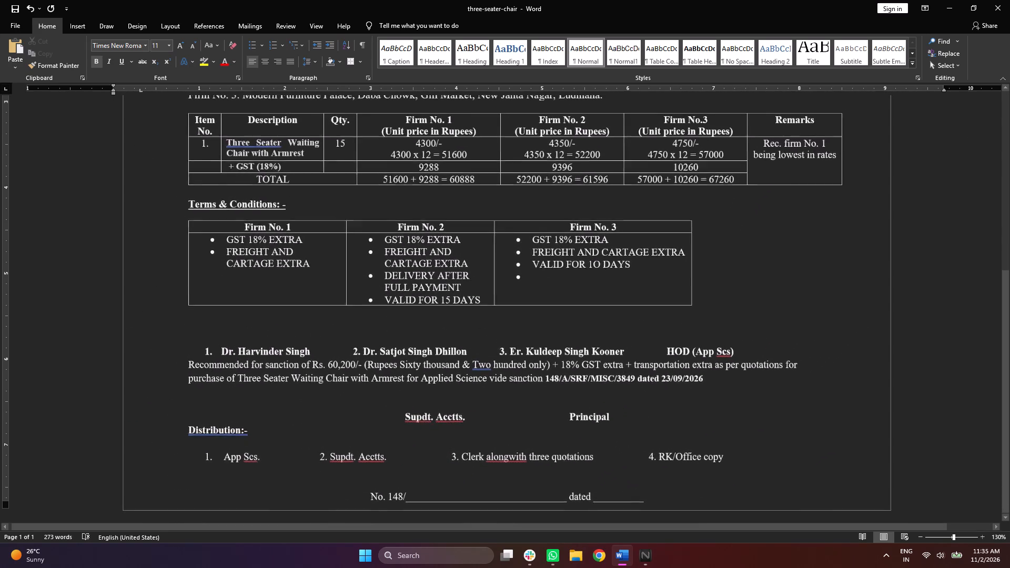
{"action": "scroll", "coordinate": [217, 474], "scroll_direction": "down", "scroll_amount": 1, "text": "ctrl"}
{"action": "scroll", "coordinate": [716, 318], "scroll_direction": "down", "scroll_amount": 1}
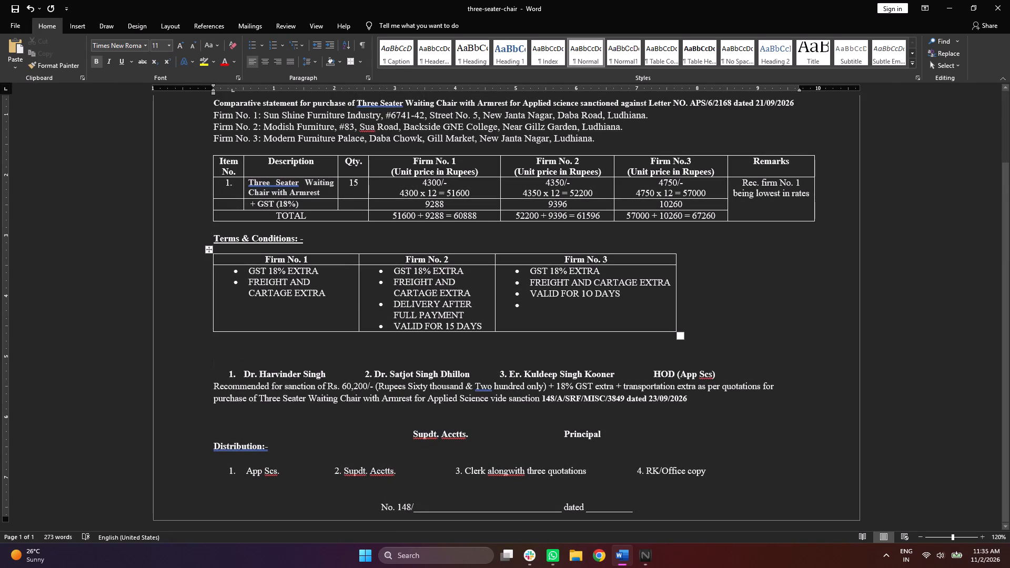
Widen the Terms & Conditions table to match the price table's width and even out its three firm columns.
{"action": "left_click", "coordinate": [676, 271]}
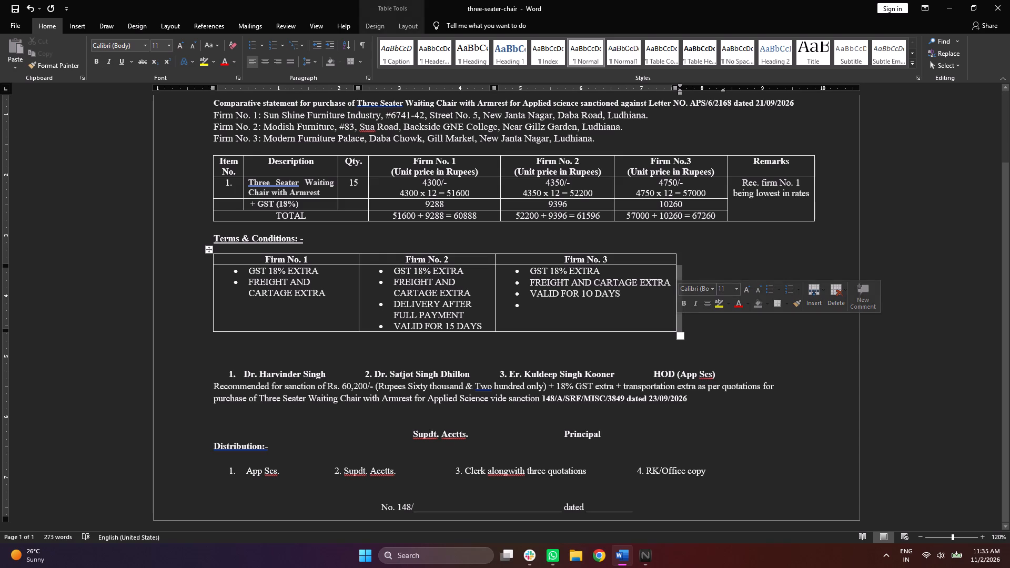
{"action": "left_click_drag", "start_coordinate": [676, 263], "coordinate": [765, 277]}
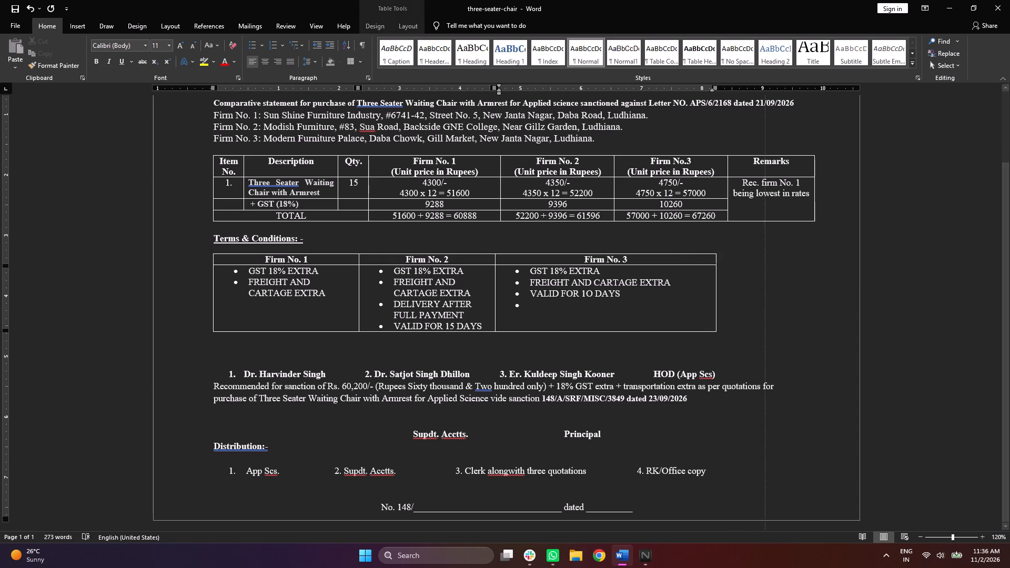
{"action": "left_click_drag", "start_coordinate": [765, 277], "coordinate": [819, 273]}
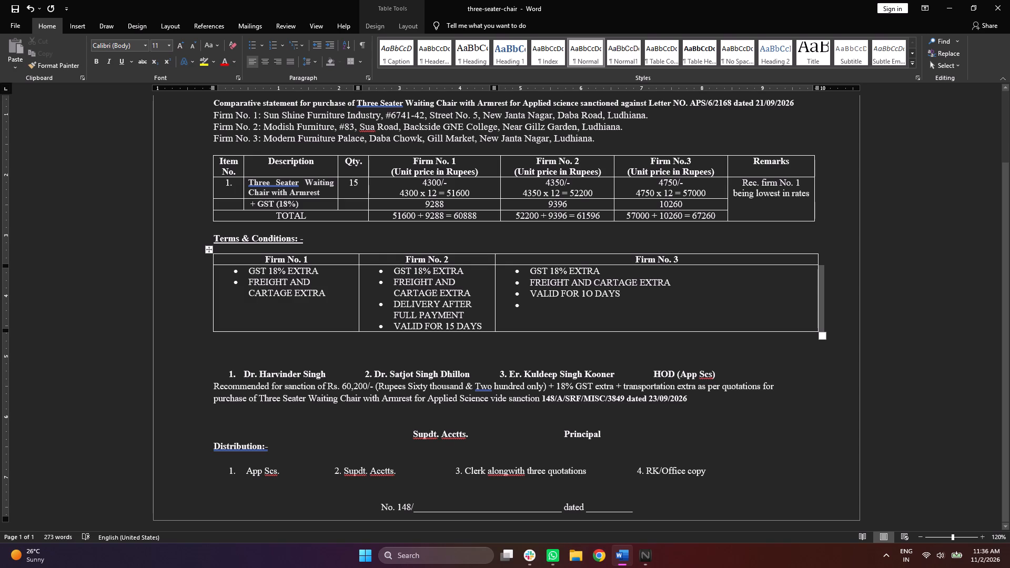
{"action": "left_click_drag", "start_coordinate": [494, 270], "coordinate": [508, 265]}
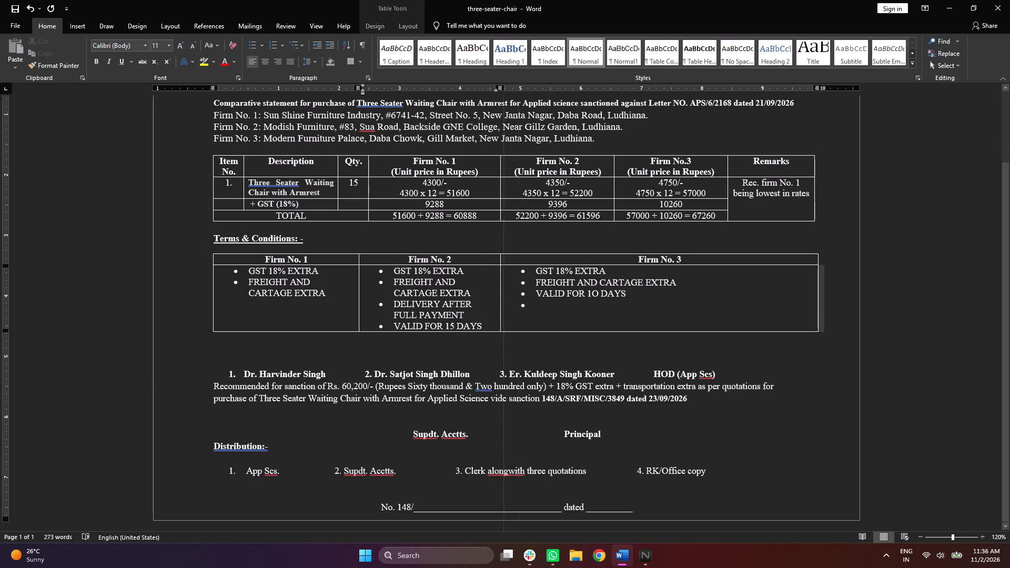
{"action": "left_click_drag", "start_coordinate": [508, 265], "coordinate": [604, 248]}
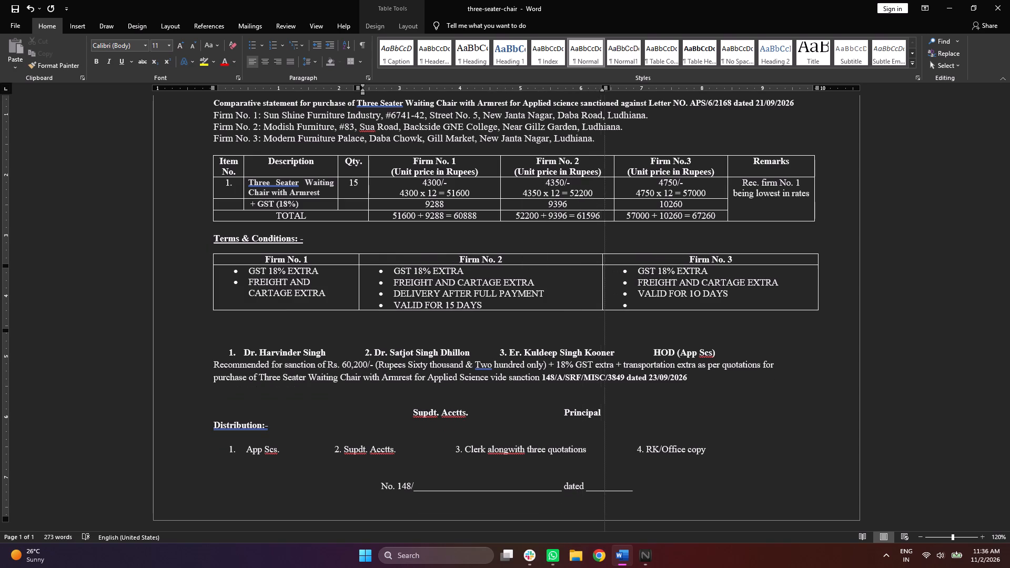
{"action": "left_click_drag", "start_coordinate": [604, 248], "coordinate": [606, 248]}
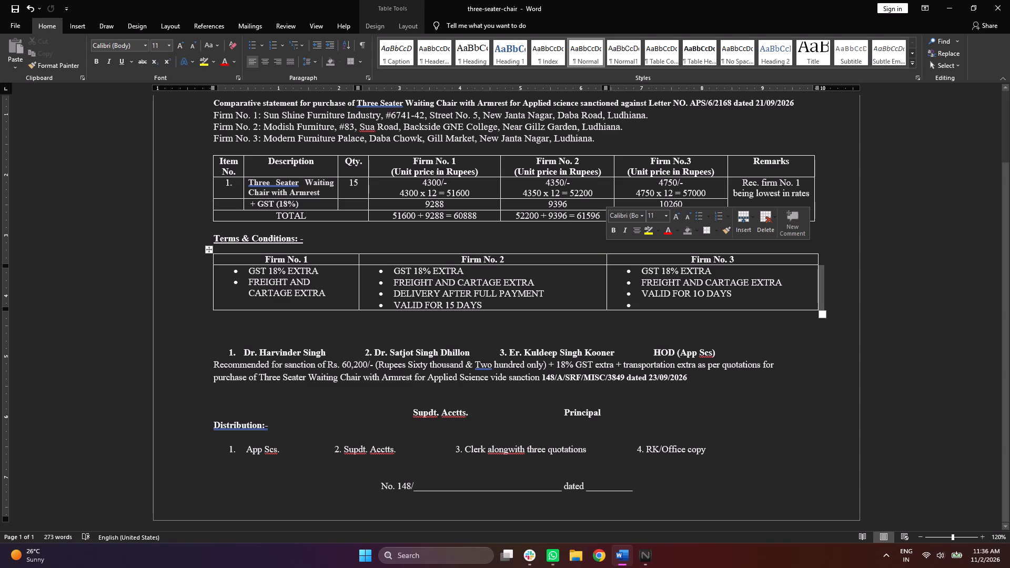
{"action": "left_click_drag", "start_coordinate": [358, 276], "coordinate": [363, 275]}
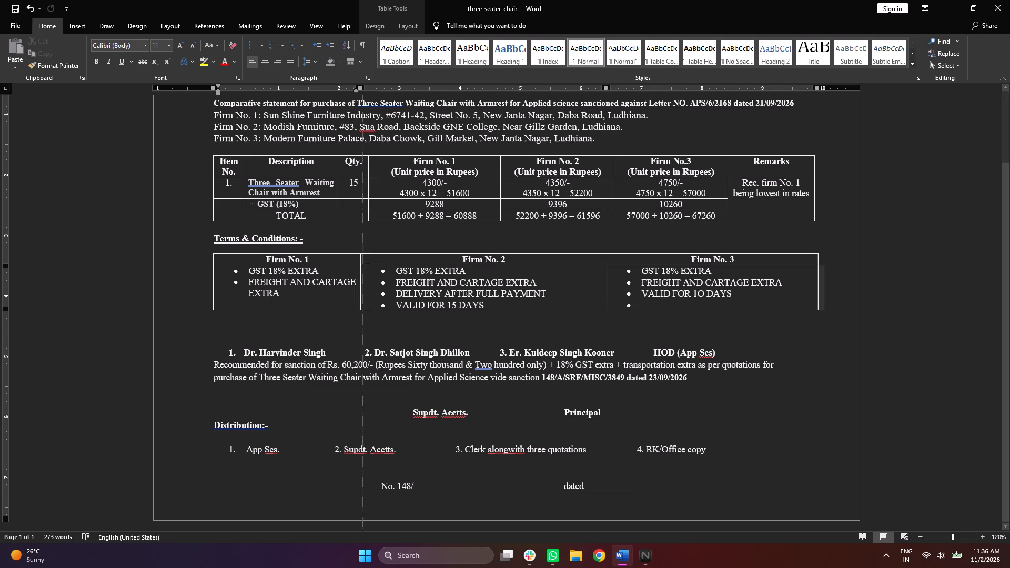
{"action": "left_click_drag", "start_coordinate": [363, 275], "coordinate": [409, 268]}
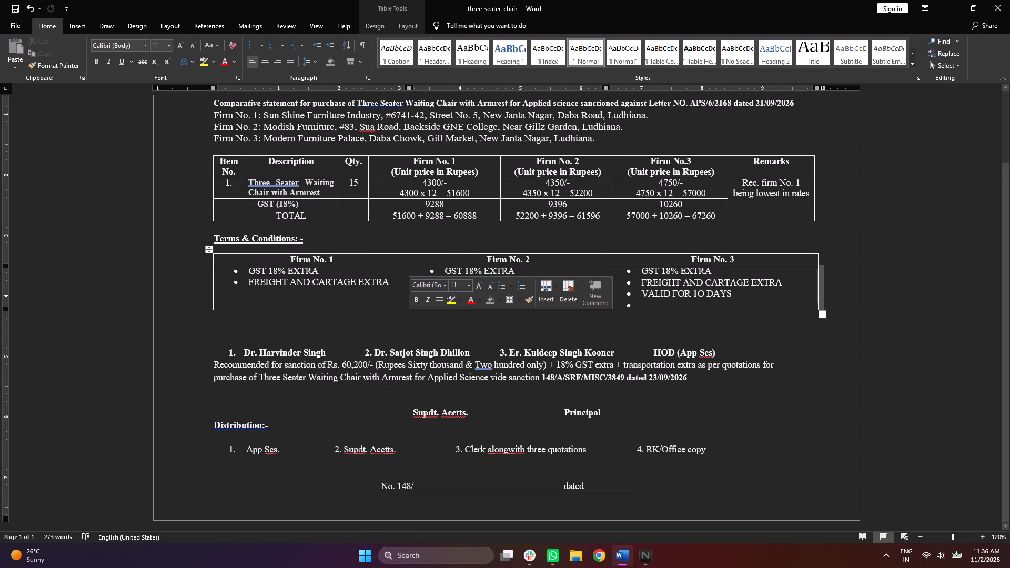
{"action": "left_click", "coordinate": [919, 266]}
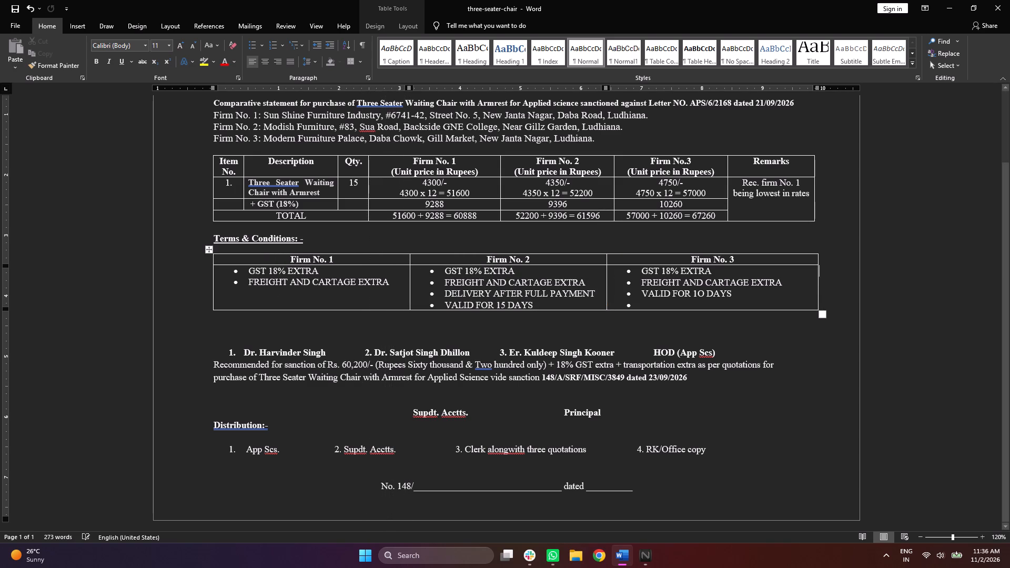
Remove the empty last bullet from the Firm No. 3 cell of the Terms & Conditions table.
{"action": "left_click", "coordinate": [719, 302]}
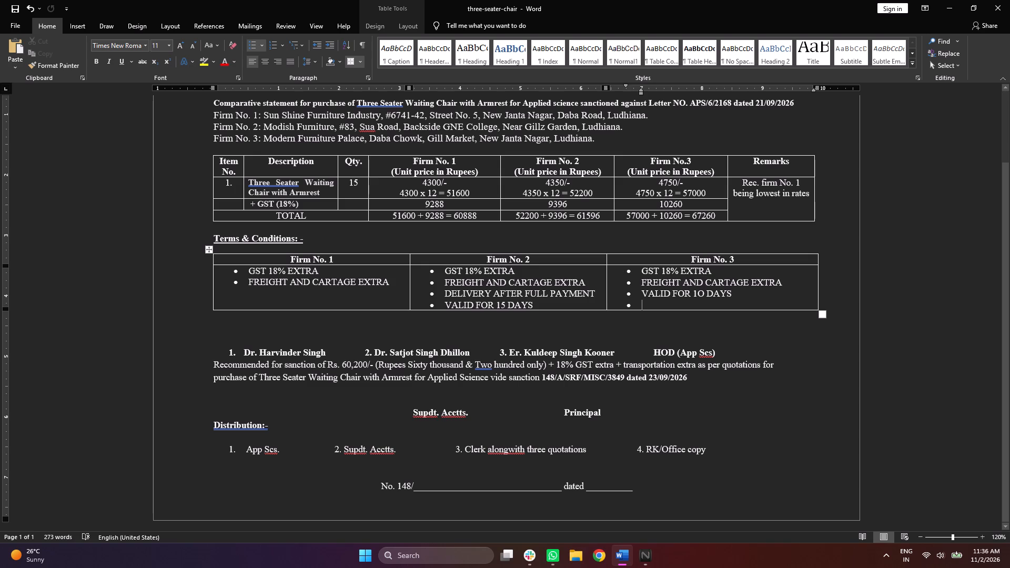
{"action": "key", "text": "BackSpace"}
{"action": "key", "text": "BackSpace"}
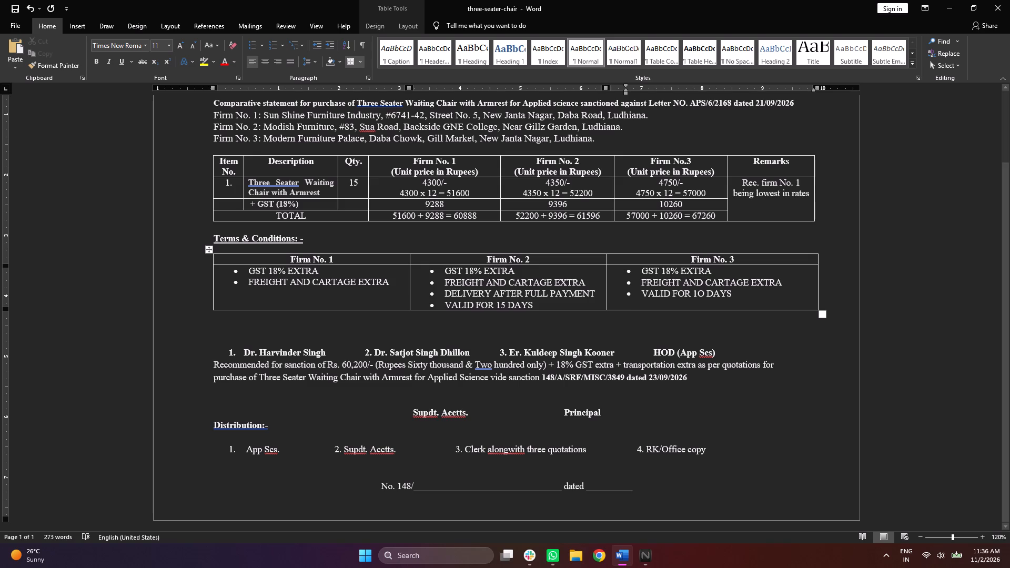
Set the recommended sanction amount in figures to Rs. 60,888/-.
{"action": "left_click", "coordinate": [367, 362]}
{"action": "key", "text": "BackSpace"}
{"action": "key", "text": "BackSpace"}
{"action": "key", "text": "BackSpace"}
{"action": "key", "text": "BackSpace"}
{"action": "key", "text": "BackSpace"}
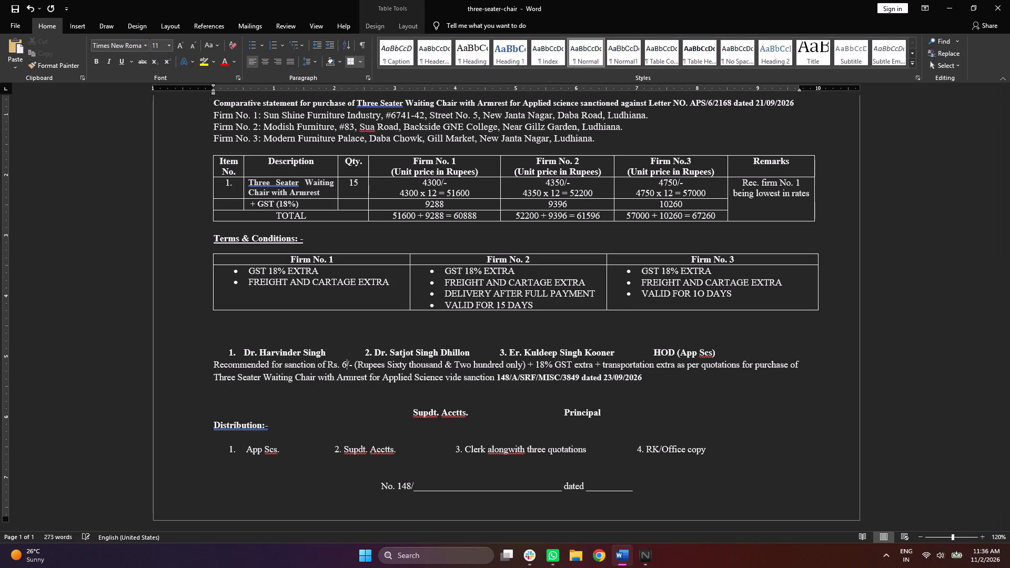
{"action": "key", "text": "0"}
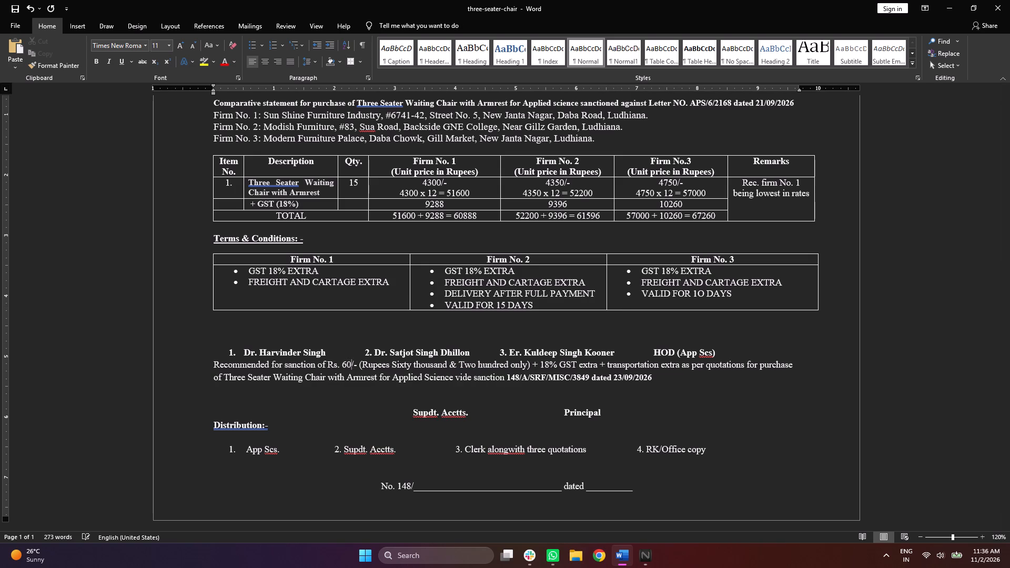
{"action": "key", "text": "comma"}
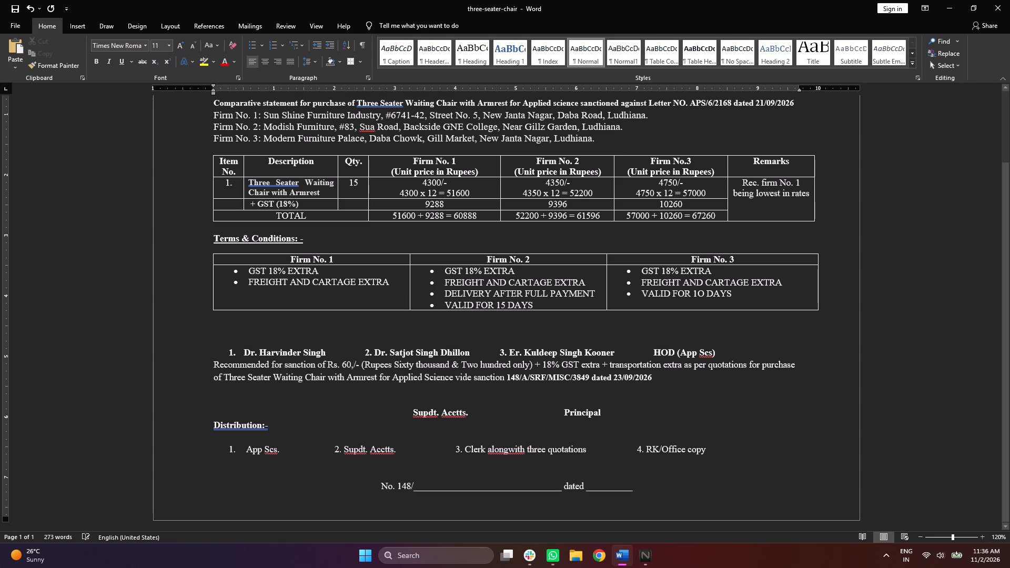
{"action": "type", "text": "888"}
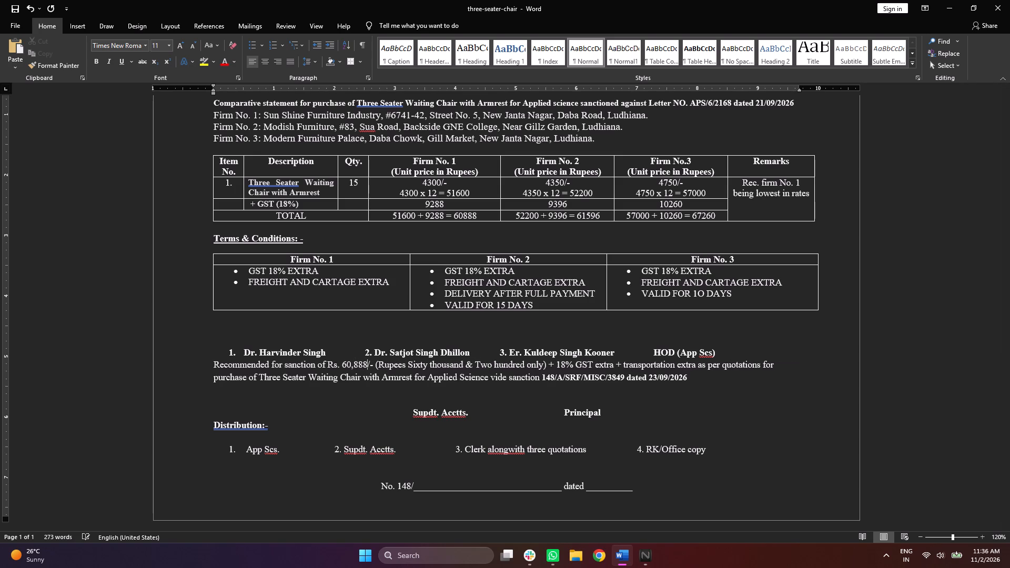
Change the hundreds wording of the sanction amount in words to "Eight hundred".
{"action": "left_click", "coordinate": [524, 368]}
{"action": "key", "text": "Down"}
{"action": "key", "text": "Up"}
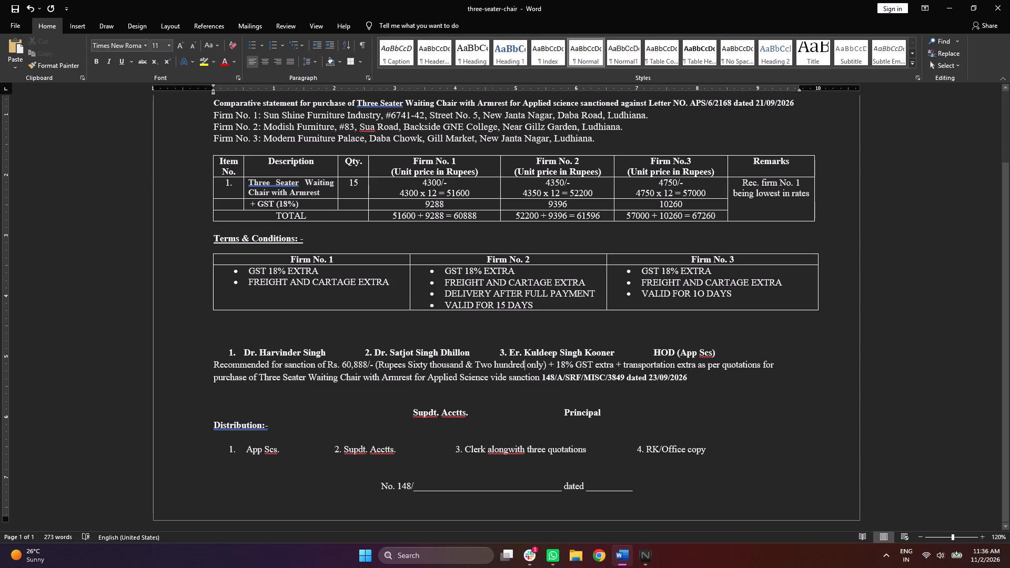
{"action": "key", "text": "Left"}
{"action": "key", "text": "Left"}
{"action": "key", "text": "Left"}
{"action": "key", "text": "Left"}
{"action": "key", "text": "Left"}
{"action": "key", "text": "Left"}
{"action": "key", "text": "Left"}
{"action": "key", "text": "Left"}
{"action": "key", "text": "Left"}
{"action": "key", "text": "Left"}
{"action": "key", "text": "Right"}
{"action": "key", "text": "Right"}
{"action": "key", "text": "BackSpace"}
{"action": "key", "text": "BackSpace"}
{"action": "key", "text": "BackSpace"}
{"action": "type", "text": "Ei"}
{"action": "type", "text": "ghtu"}
{"action": "key", "text": "BackSpace"}
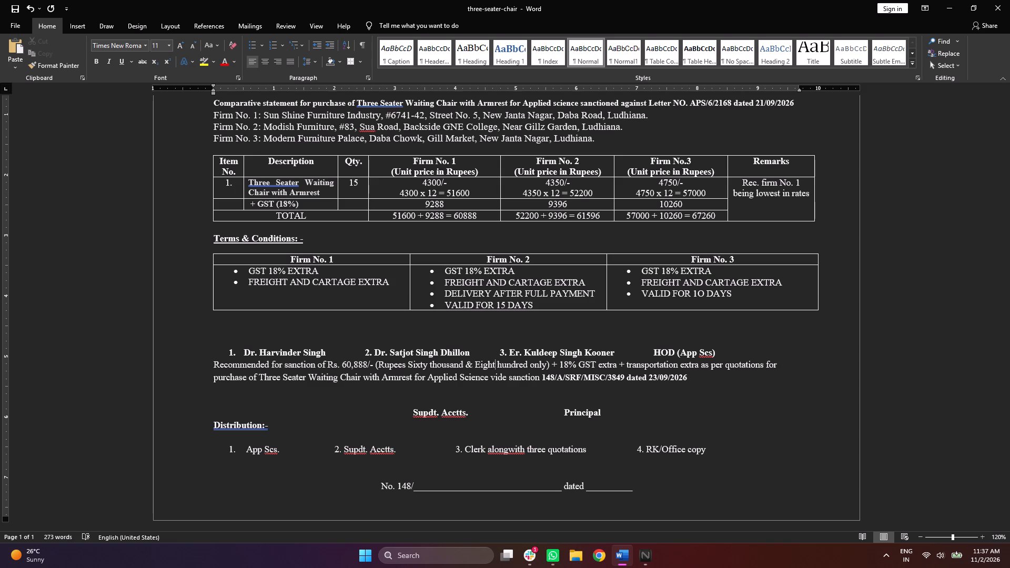
Insert "Eighty" between "hundred" and "only" in the sanction amount in words.
{"action": "key", "text": "Right"}
{"action": "key", "text": "Right"}
{"action": "key", "text": "Right"}
{"action": "key", "text": "Right"}
{"action": "key", "text": "Right"}
{"action": "key", "text": "Right"}
{"action": "key", "text": "Right"}
{"action": "key", "text": "Right"}
{"action": "key", "text": "Right"}
{"action": "type", "text": "Eighty"}
{"action": "key", "text": "space"}
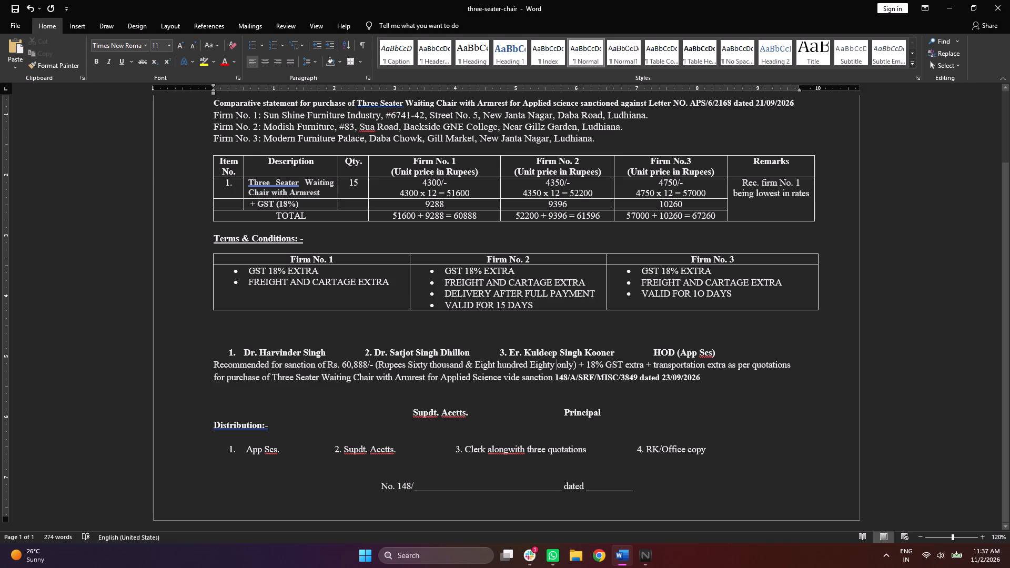
Delete "+ 18% GST extra" from the recommendation sentence, keeping the transportation extra wording.
{"action": "left_click_drag", "start_coordinate": [726, 363], "coordinate": [618, 367]}
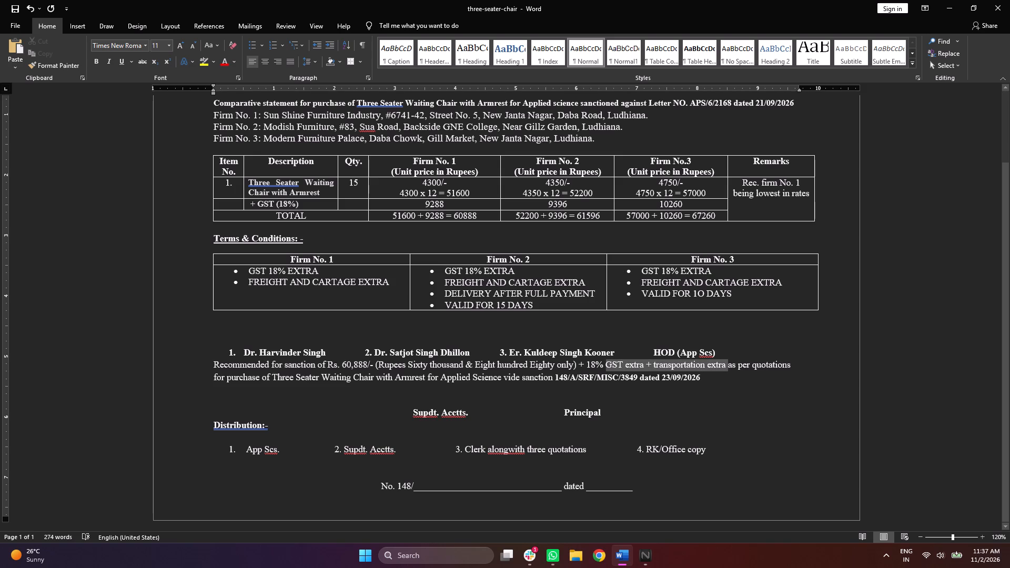
{"action": "left_click_drag", "start_coordinate": [618, 367], "coordinate": [580, 362]}
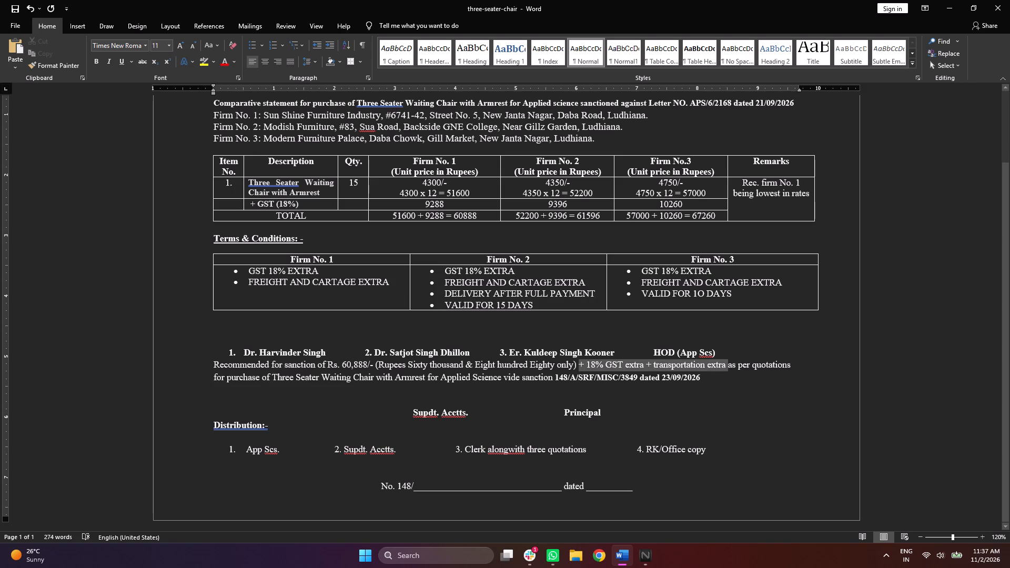
{"action": "left_click", "coordinate": [580, 362]}
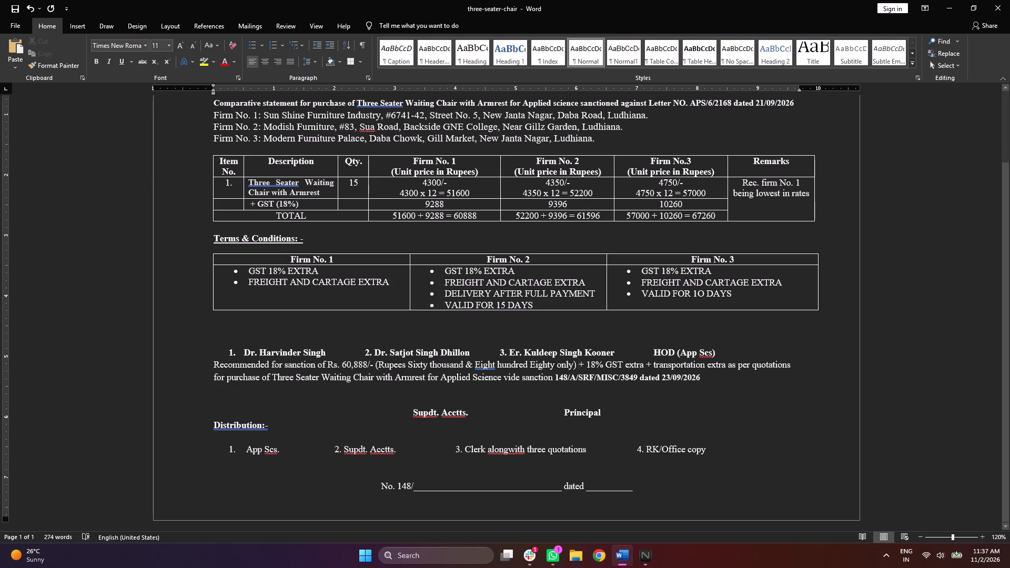
{"action": "left_click_drag", "start_coordinate": [644, 366], "coordinate": [575, 365]}
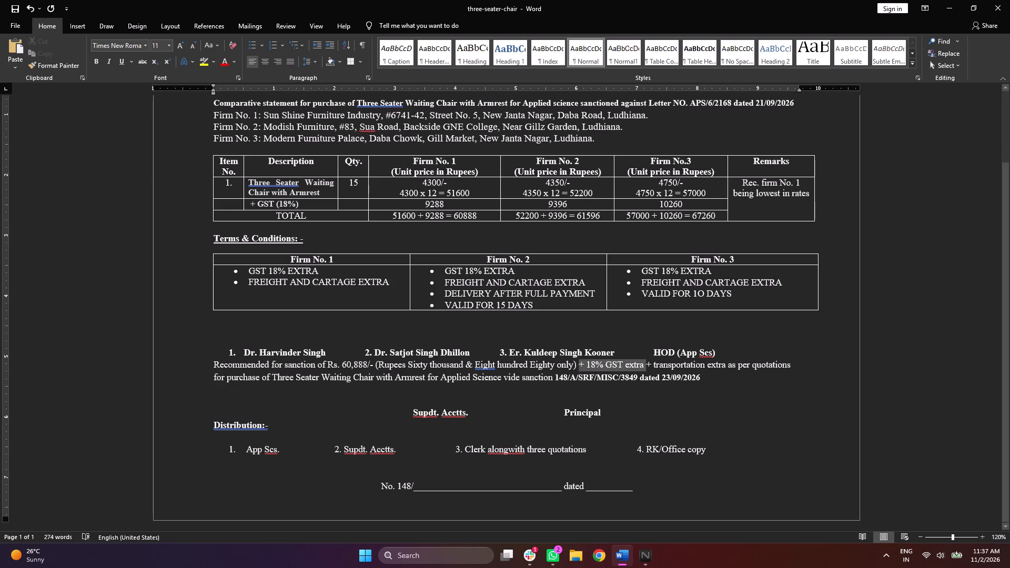
{"action": "left_click_drag", "start_coordinate": [575, 365], "coordinate": [579, 363]}
{"action": "key", "text": "BackSpace"}
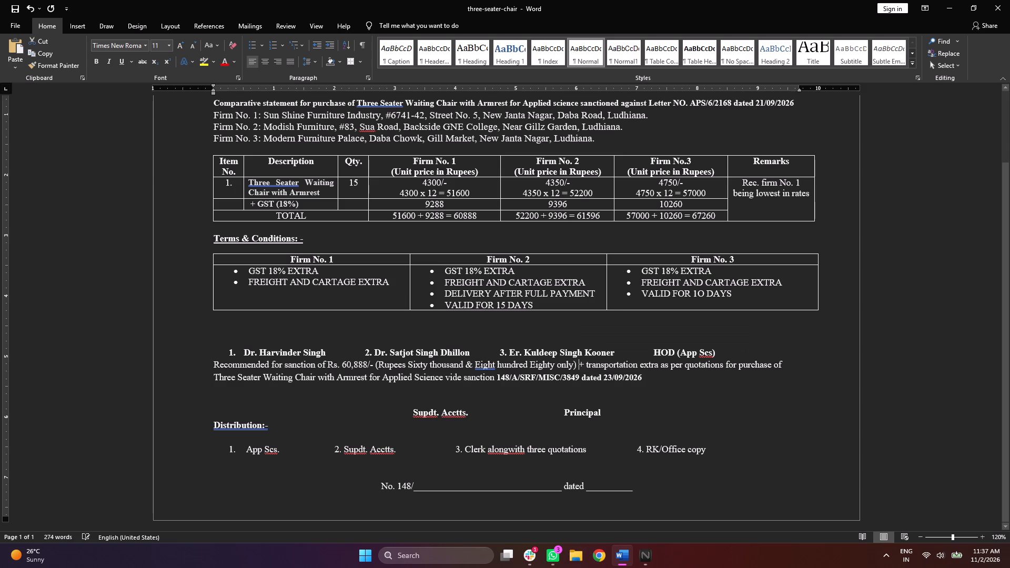
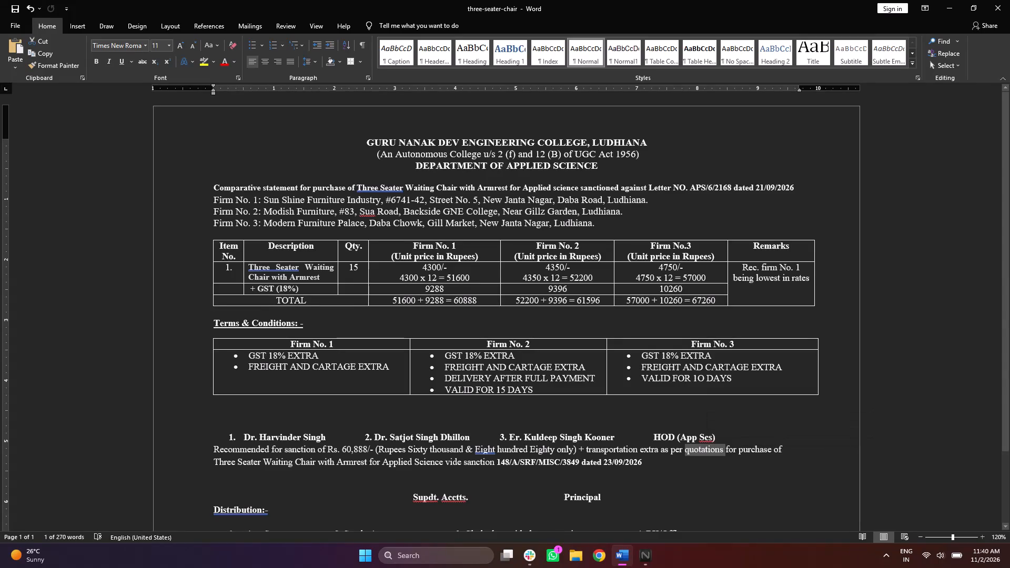
Delete the "GST 18% EXTRA" and "FREIGHT AND CARTAGE EXTRA" bullets from Firm No. 3's terms and conditions.
{"action": "left_click", "coordinate": [791, 370]}
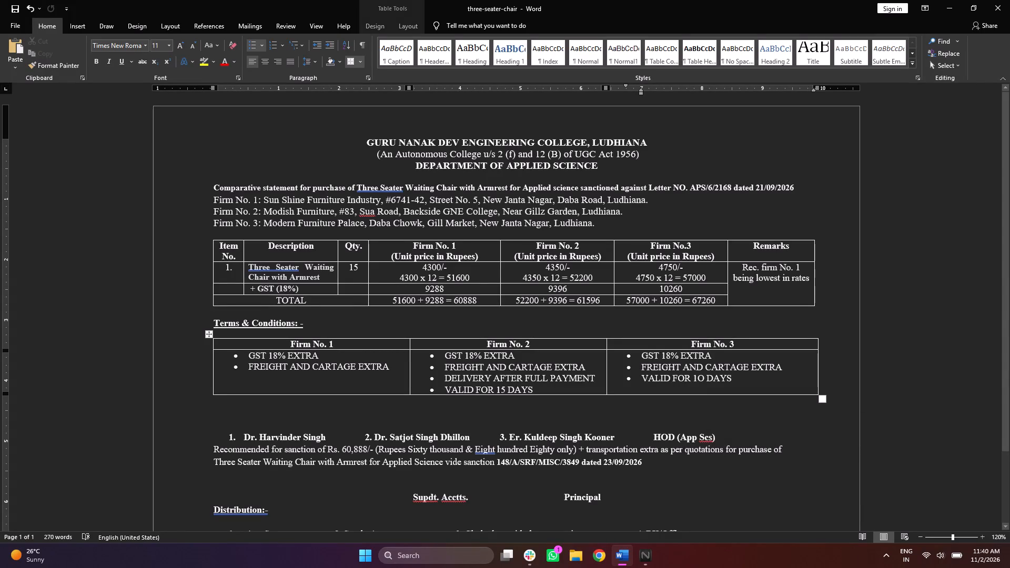
{"action": "left_click_drag", "start_coordinate": [793, 364], "coordinate": [677, 347]}
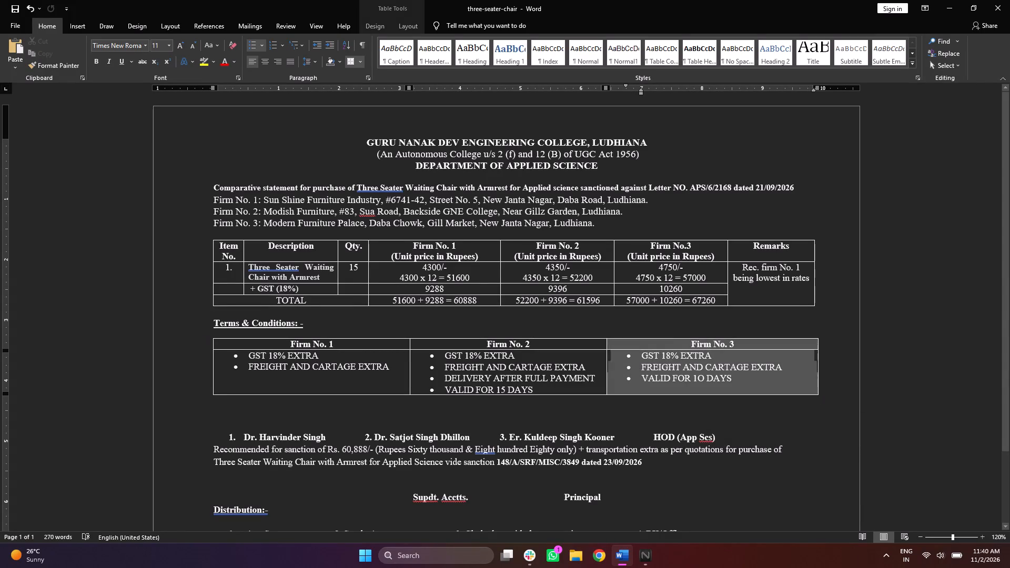
{"action": "left_click_drag", "start_coordinate": [677, 347], "coordinate": [651, 357]}
{"action": "left_click", "coordinate": [651, 357]}
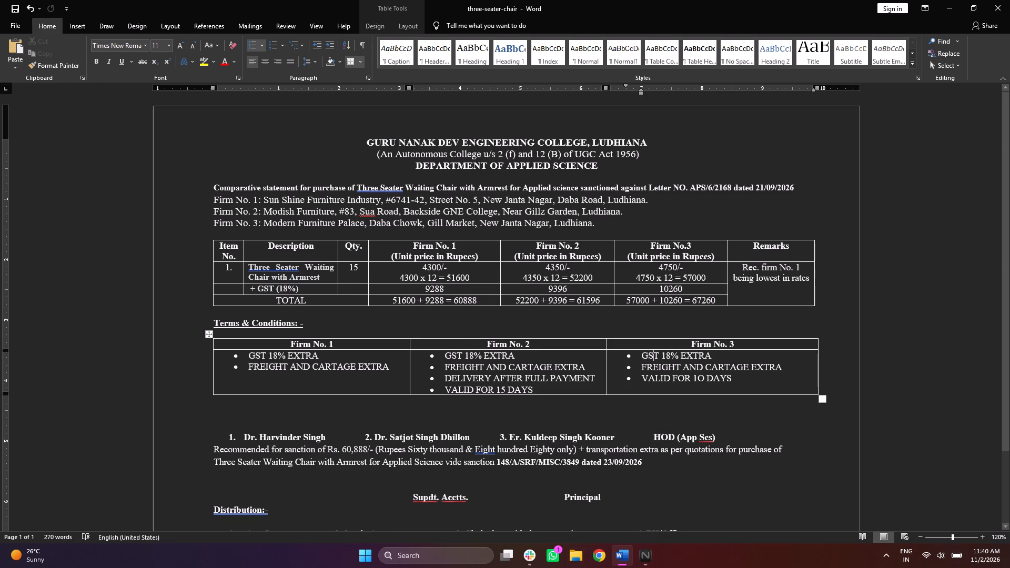
{"action": "left_click_drag", "start_coordinate": [641, 357], "coordinate": [783, 361]}
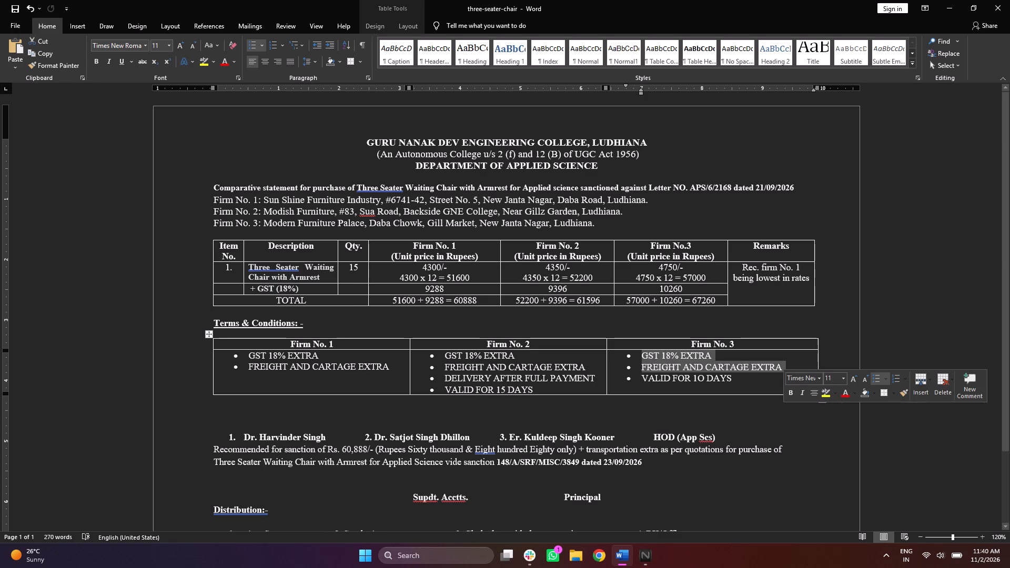
{"action": "key", "text": "BackSpace"}
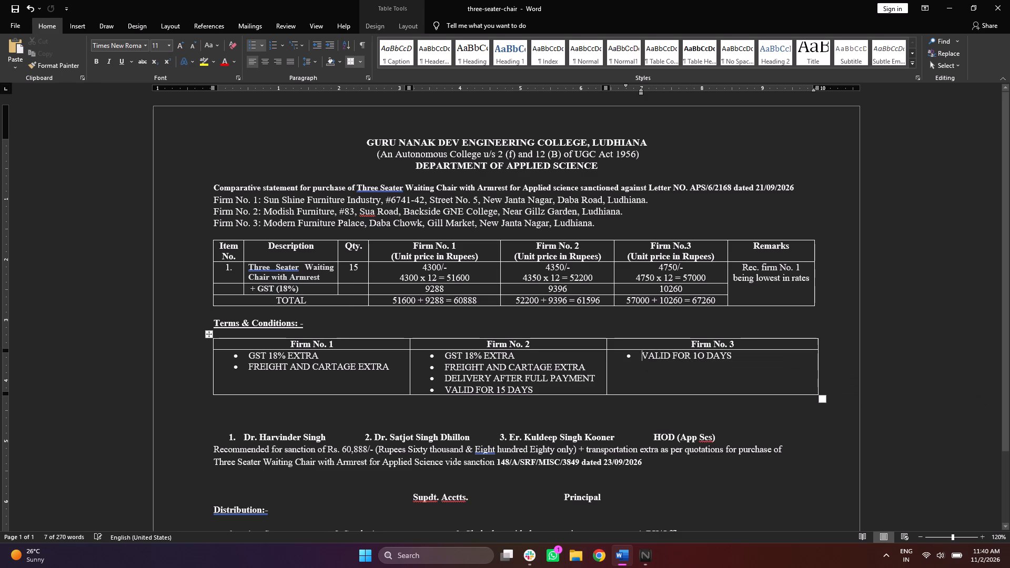
Insert a blank row above the "+ GST (18%)" row in the price comparison table.
{"action": "left_click", "coordinate": [235, 287]}
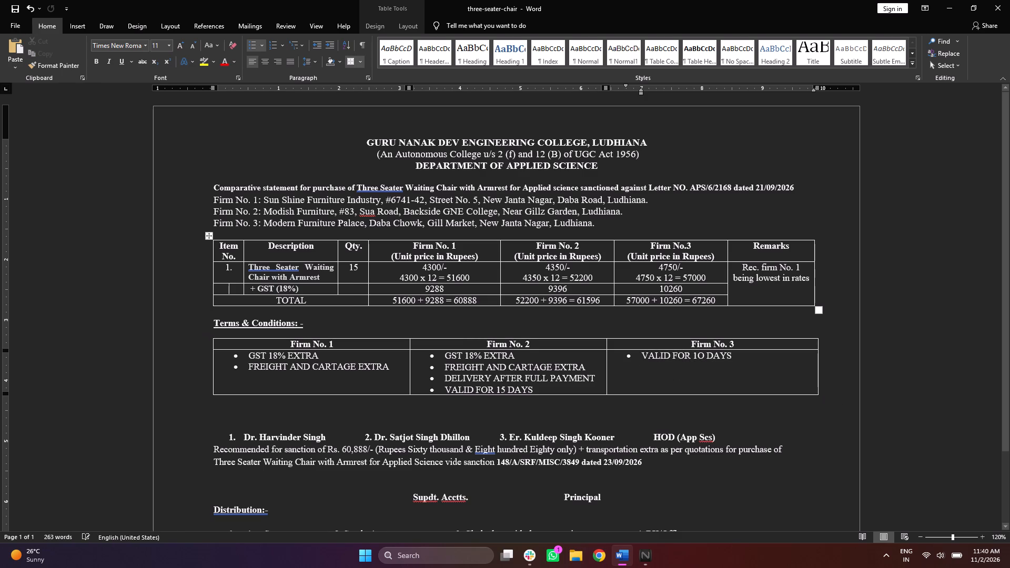
{"action": "right_click", "coordinate": [235, 287]}
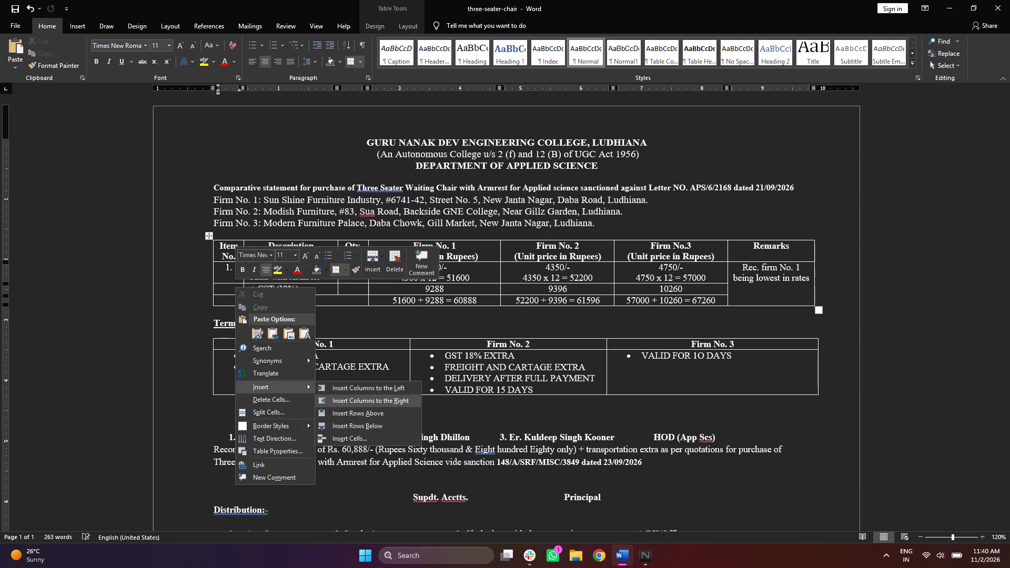
{"action": "left_click", "coordinate": [356, 413]}
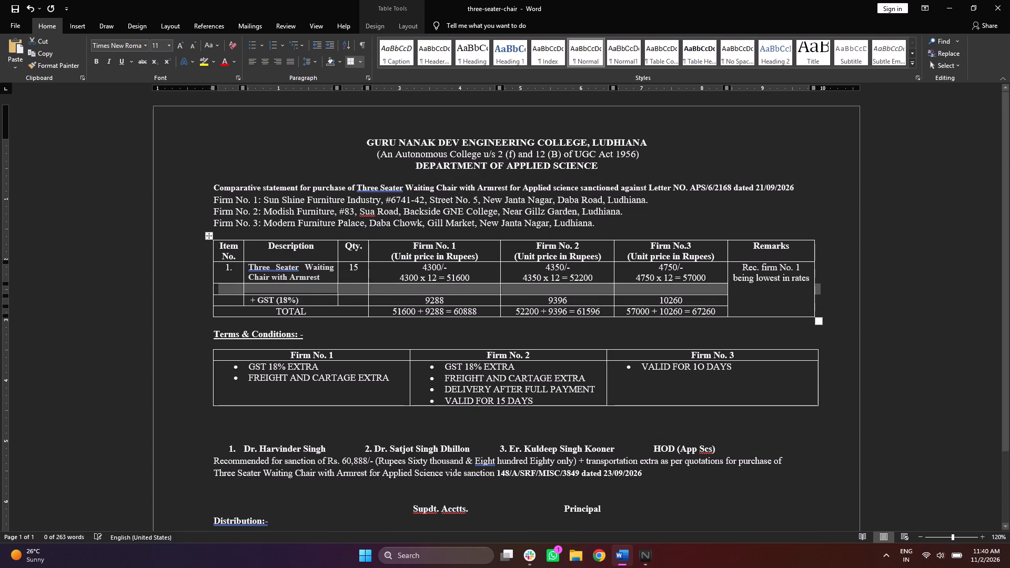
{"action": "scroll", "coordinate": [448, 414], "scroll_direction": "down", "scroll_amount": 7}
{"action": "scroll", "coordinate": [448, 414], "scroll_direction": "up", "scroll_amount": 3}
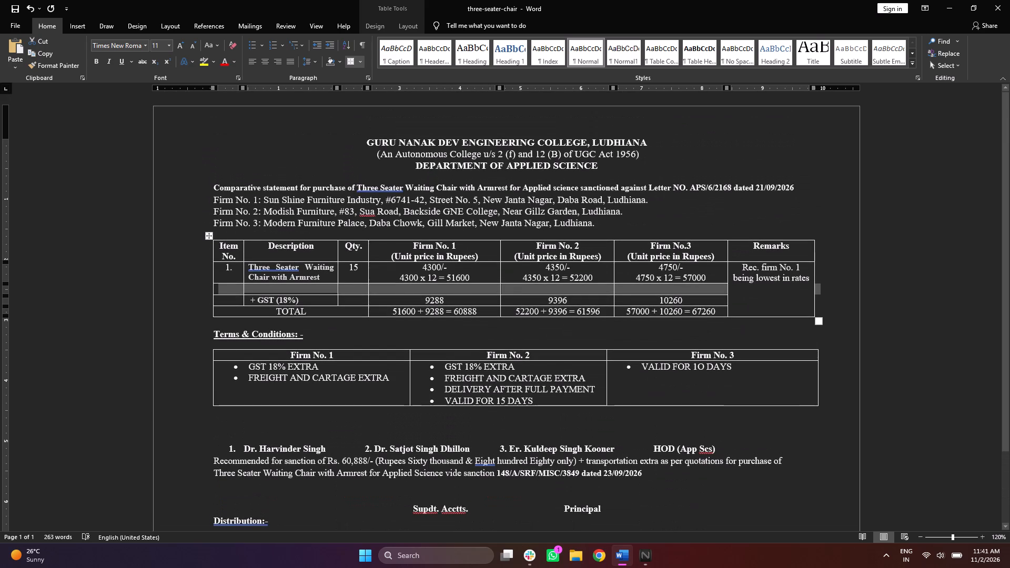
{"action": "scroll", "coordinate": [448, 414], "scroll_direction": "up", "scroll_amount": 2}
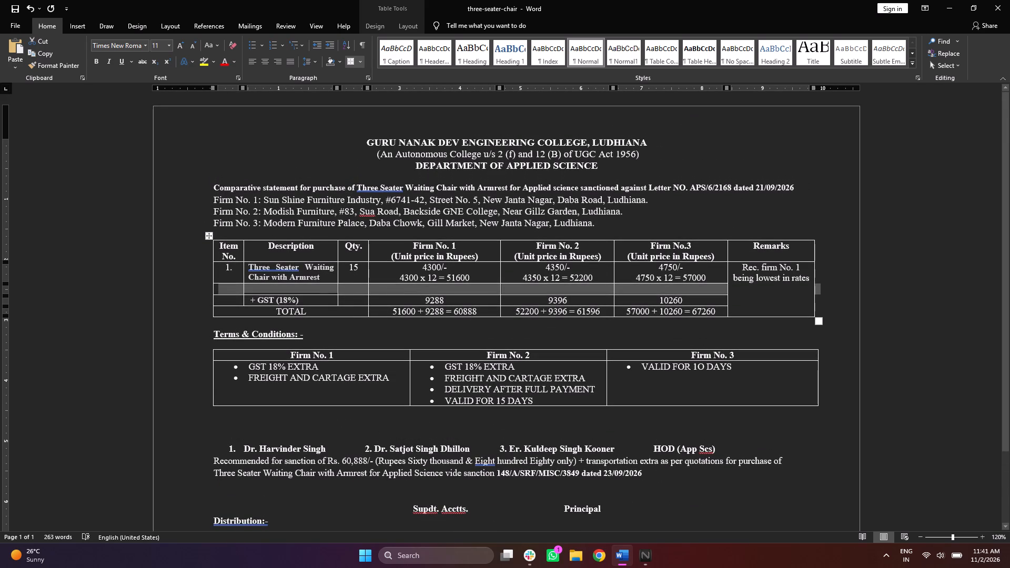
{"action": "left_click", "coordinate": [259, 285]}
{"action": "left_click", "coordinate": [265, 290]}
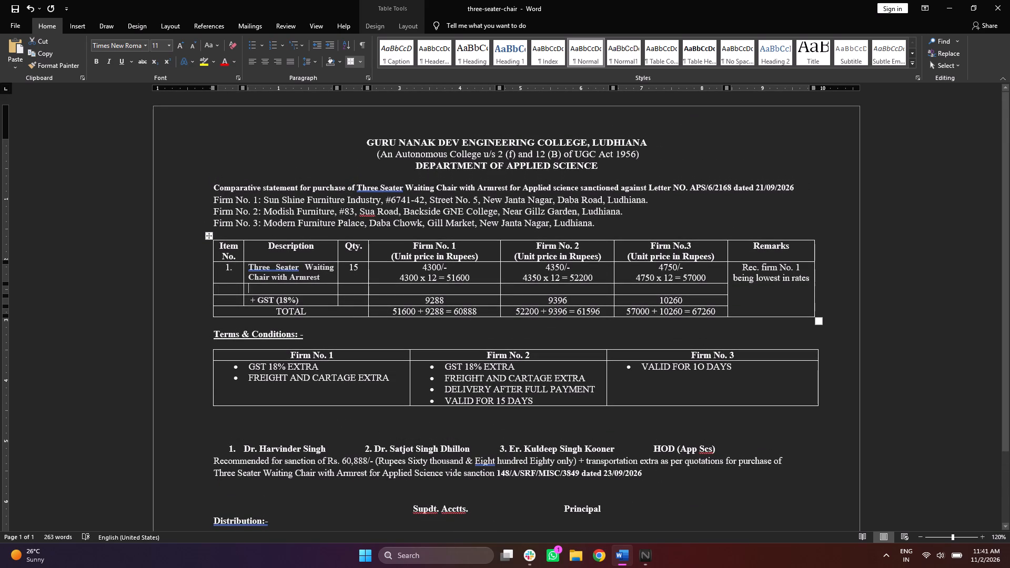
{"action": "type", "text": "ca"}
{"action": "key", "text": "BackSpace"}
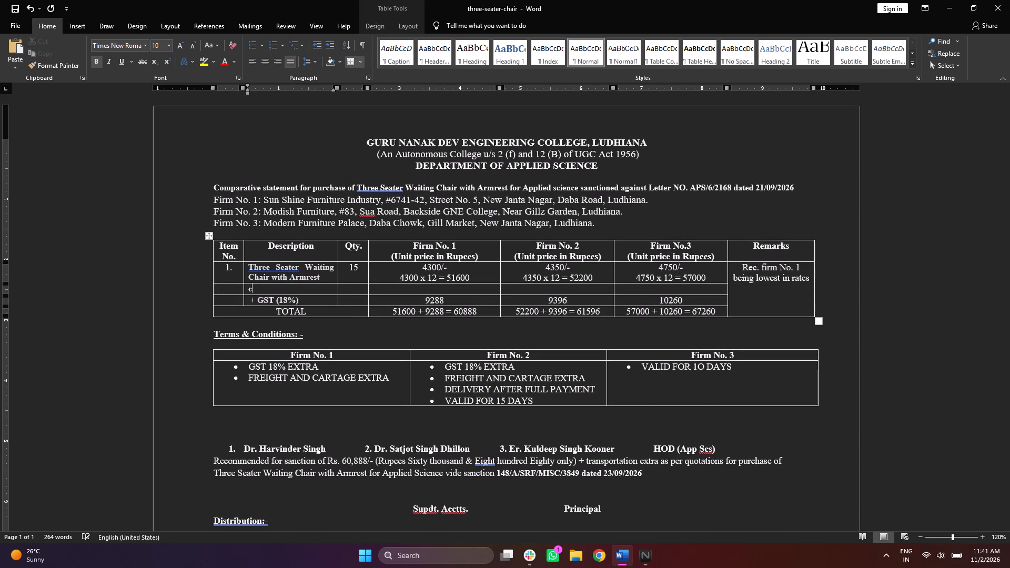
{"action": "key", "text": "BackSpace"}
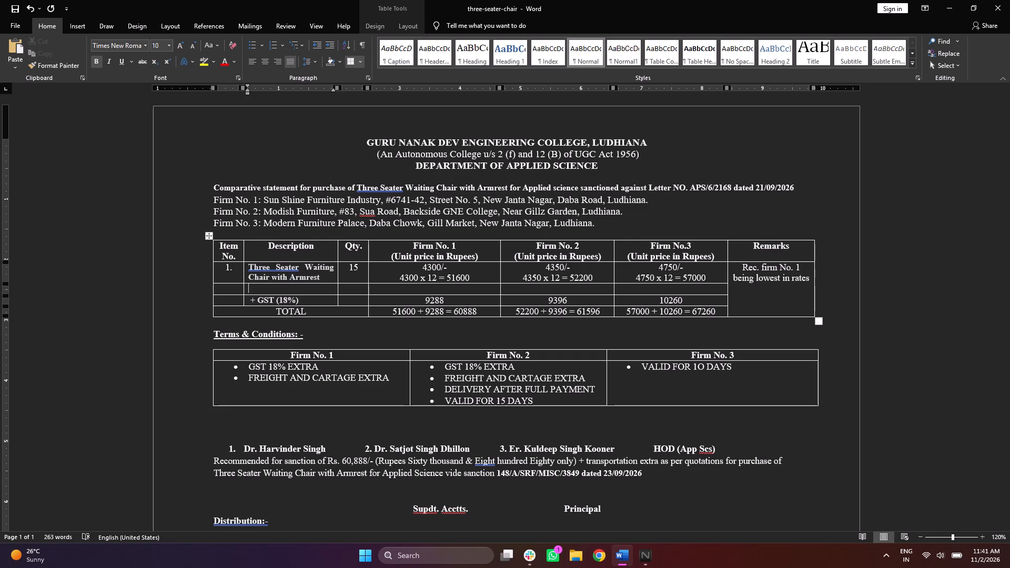
Remove the leading "+" from the GST row's description so it reads "GST (18%)".
{"action": "left_click", "coordinate": [257, 299]}
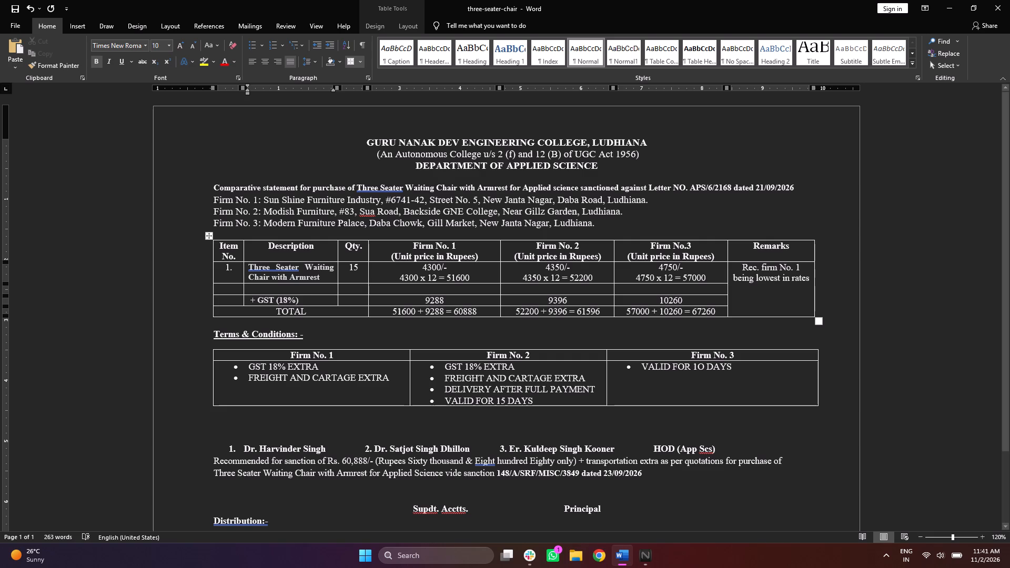
{"action": "key", "text": "BackSpace"}
{"action": "key", "text": "BackSpace"}
{"action": "key", "text": "BackSpace"}
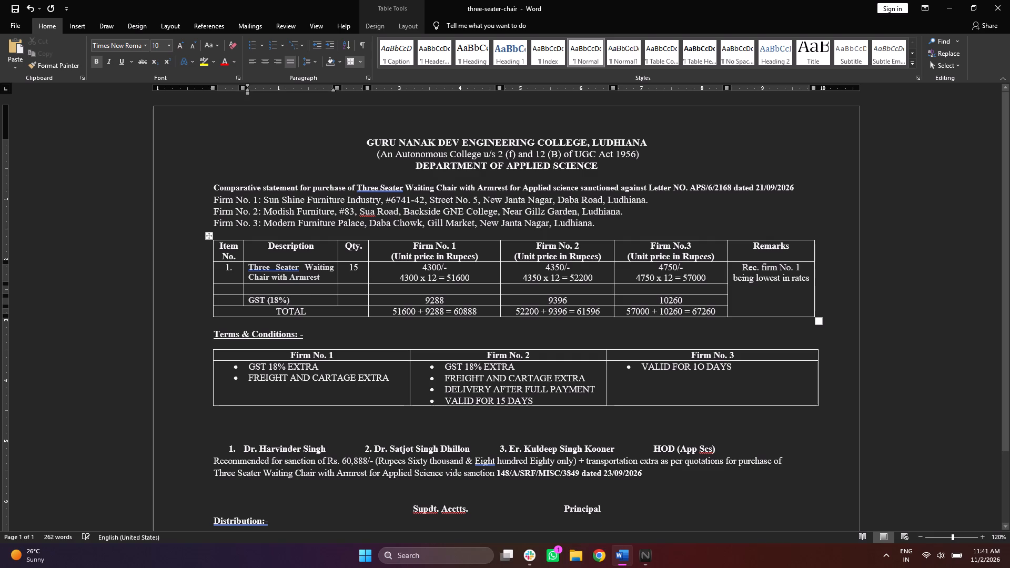
Enter "CARTAGE" as the description of the blank row above the GST row.
{"action": "left_click", "coordinate": [268, 289]}
{"action": "left_click", "coordinate": [268, 289]}
{"action": "double_click", "coordinate": [268, 289]}
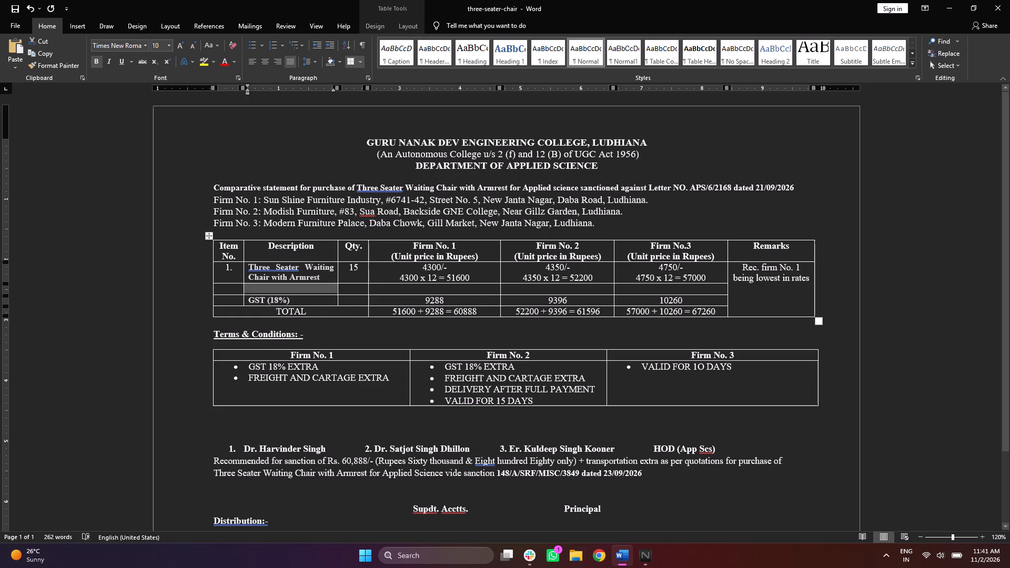
{"action": "left_click", "coordinate": [268, 289]}
{"action": "type", "text": "CARTAGE"}
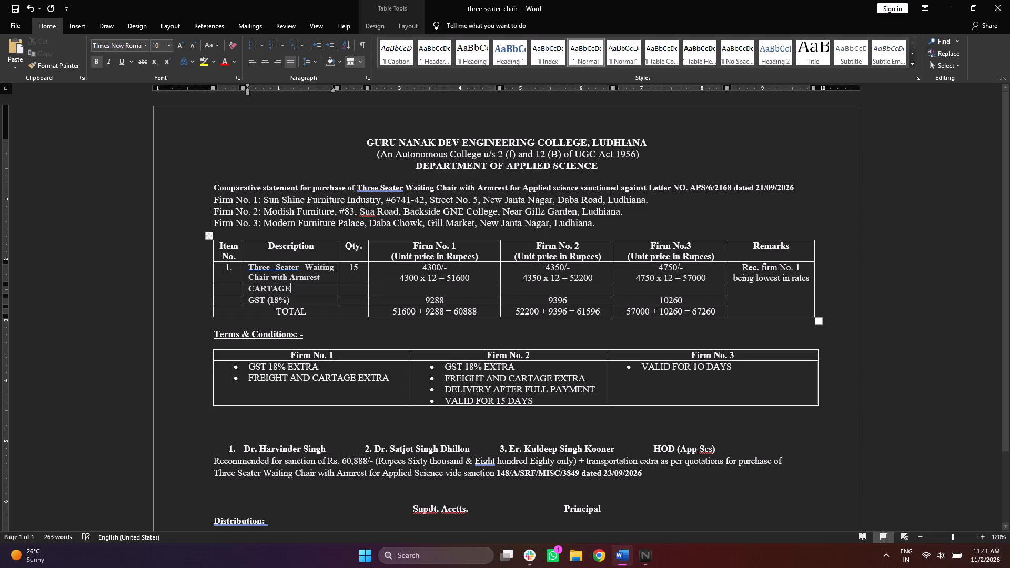
Set the quantity of the Three Seater Waiting Chair item to 12.
{"action": "left_click", "coordinate": [360, 273]}
{"action": "key", "text": "BackSpace"}
{"action": "key", "text": "2"}
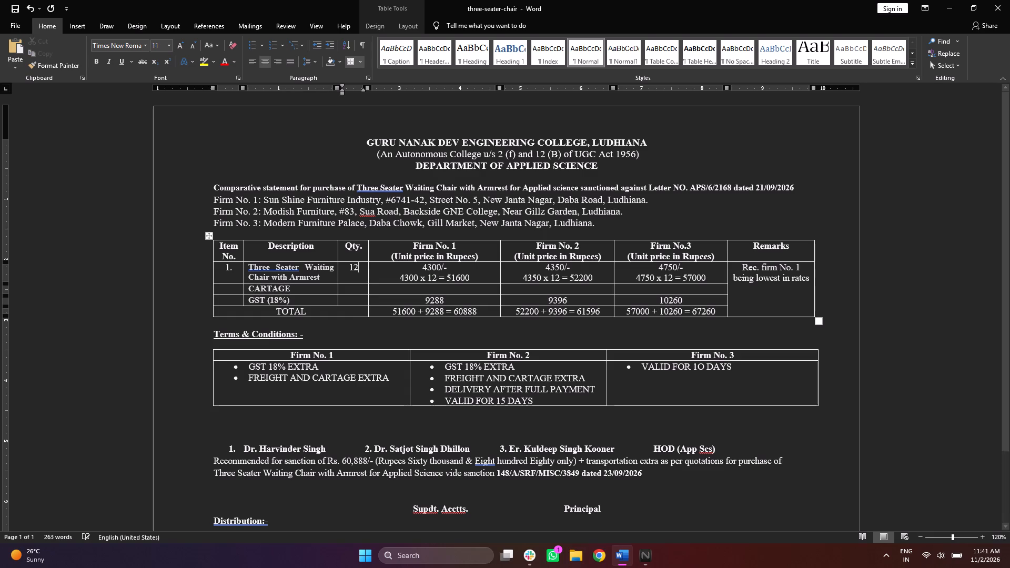
Enter 1500 as Firm No. 3's amount in the CARTAGE row.
{"action": "left_click", "coordinate": [633, 290]}
{"action": "left_click", "coordinate": [633, 290]}
{"action": "type", "text": "1500"}
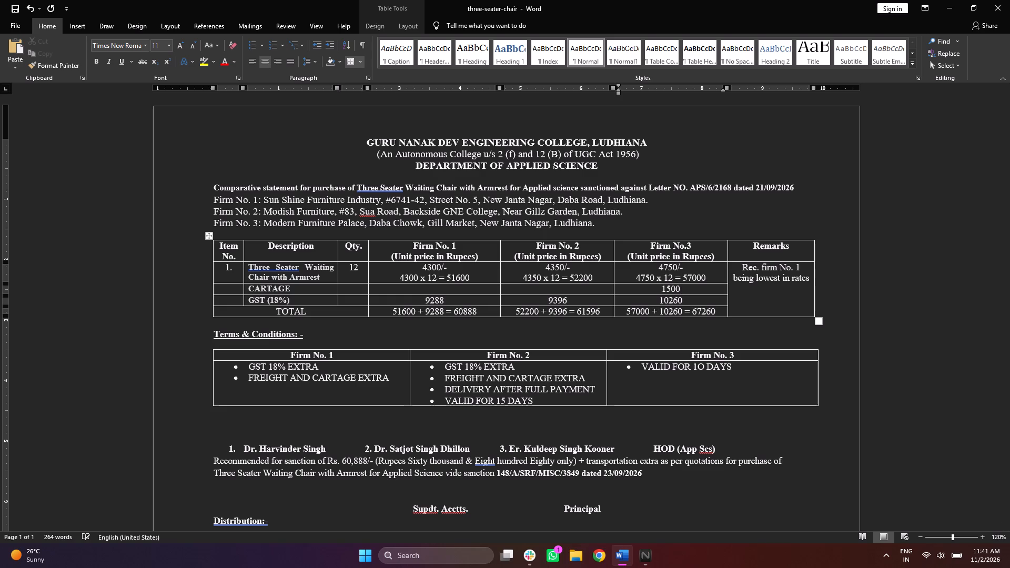
Set Firm No. 3's GST (18%) amount to 10530.
{"action": "left_click", "coordinate": [692, 305]}
{"action": "key", "text": "BackSpace"}
{"action": "key", "text": "BackSpace"}
{"action": "key", "text": "BackSpace"}
{"action": "type", "text": "530"}
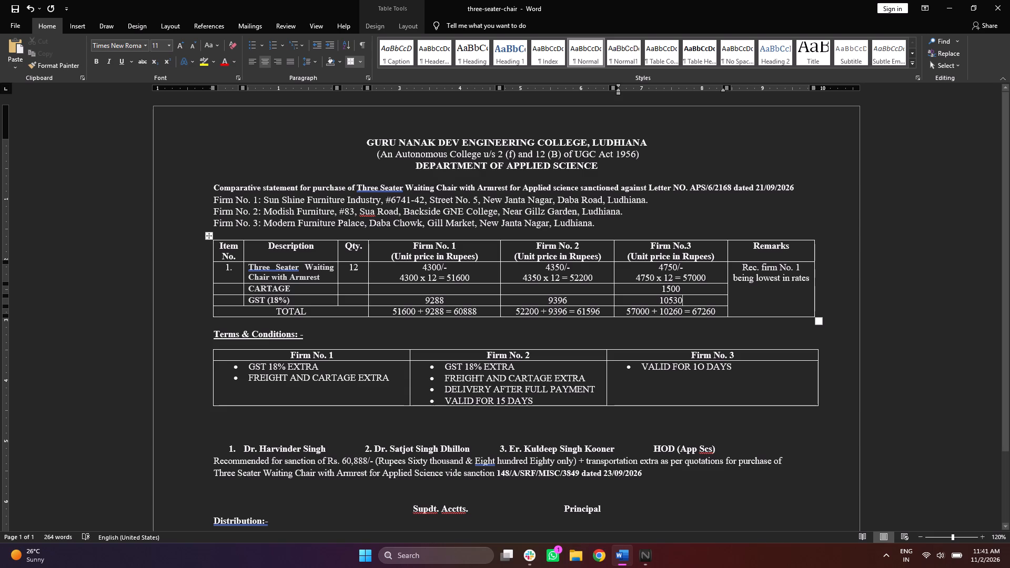
Rewrite the addends in Firm No. 3's TOTAL cell as "57000 + 1500 + 10530", including cartage and GST.
{"action": "left_click", "coordinate": [684, 310]}
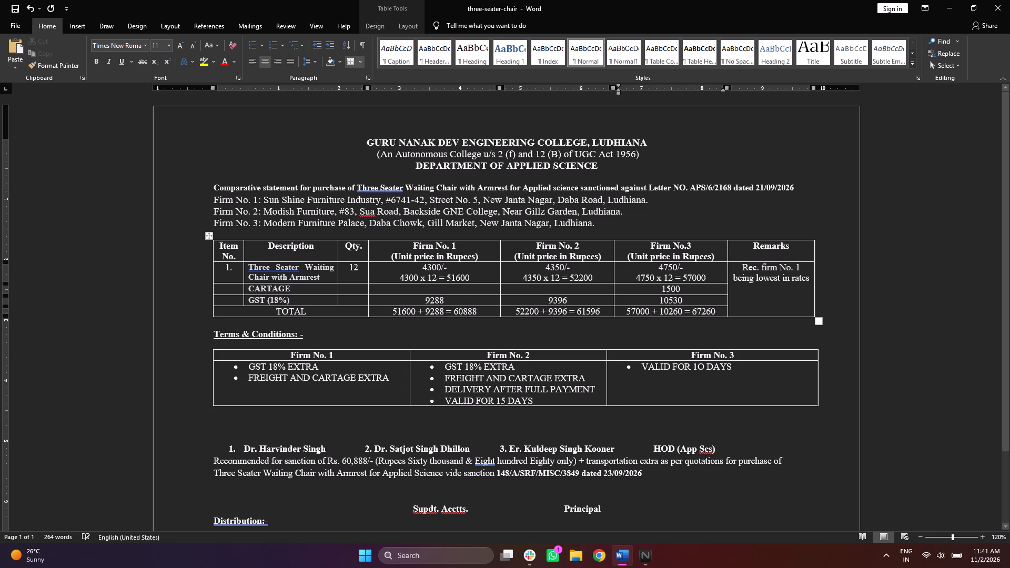
{"action": "key", "text": "Left"}
{"action": "key", "text": "BackSpace"}
{"action": "key", "text": "BackSpace"}
{"action": "key", "text": "BackSpace"}
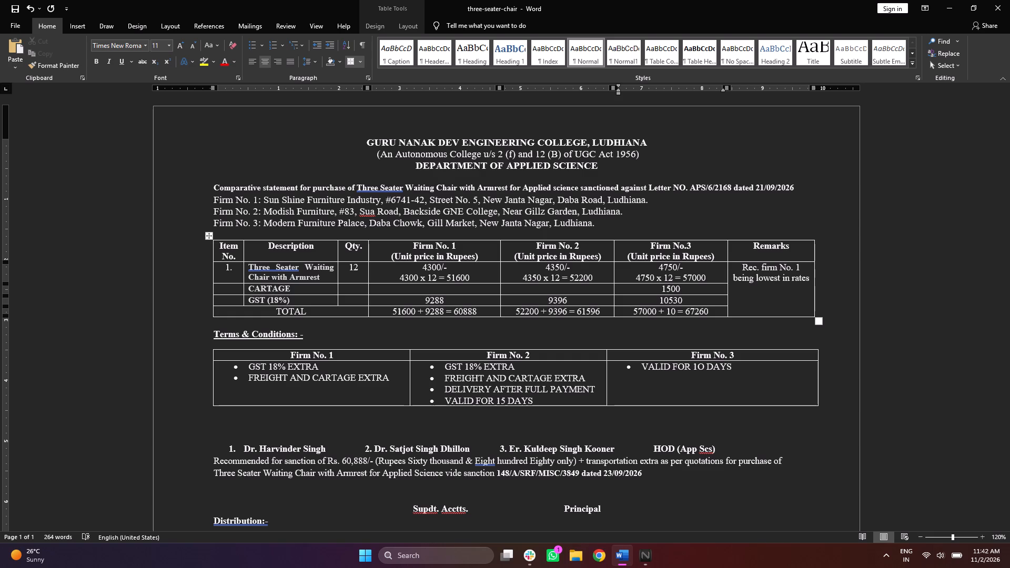
{"action": "key", "text": "BackSpace"}
{"action": "type", "text": "500"}
{"action": "key", "text": "space"}
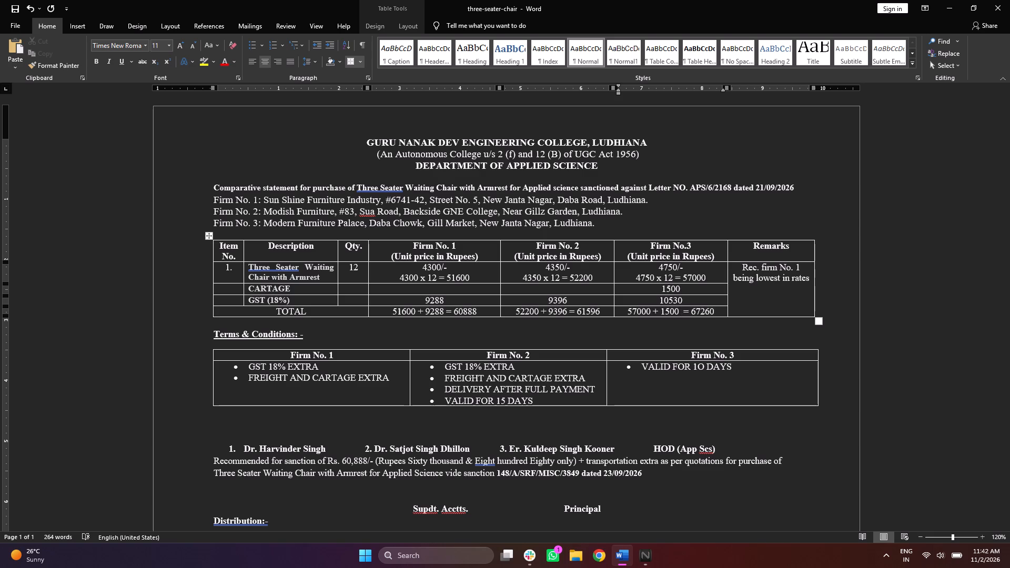
{"action": "type", "text": "+"}
{"action": "key", "text": "space"}
{"action": "type", "text": "10530"}
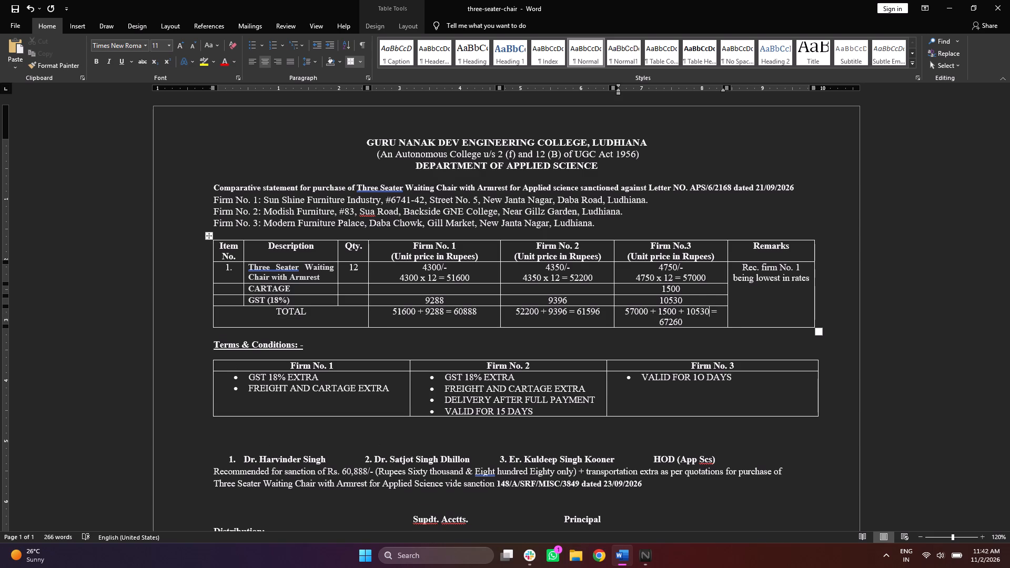
Set the sum at the end of Firm No. 3's TOTAL cell to 69030.
{"action": "key", "text": "Down"}
{"action": "key", "text": "BackSpace"}
{"action": "key", "text": "BackSpace"}
{"action": "key", "text": "BackSpace"}
{"action": "key", "text": "BackSpace"}
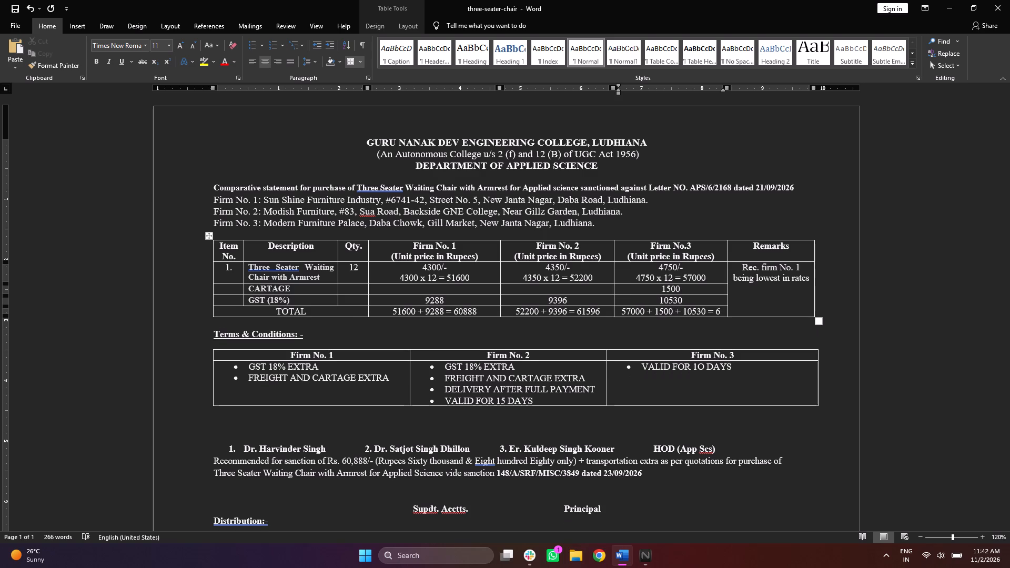
{"action": "type", "text": "9030"}
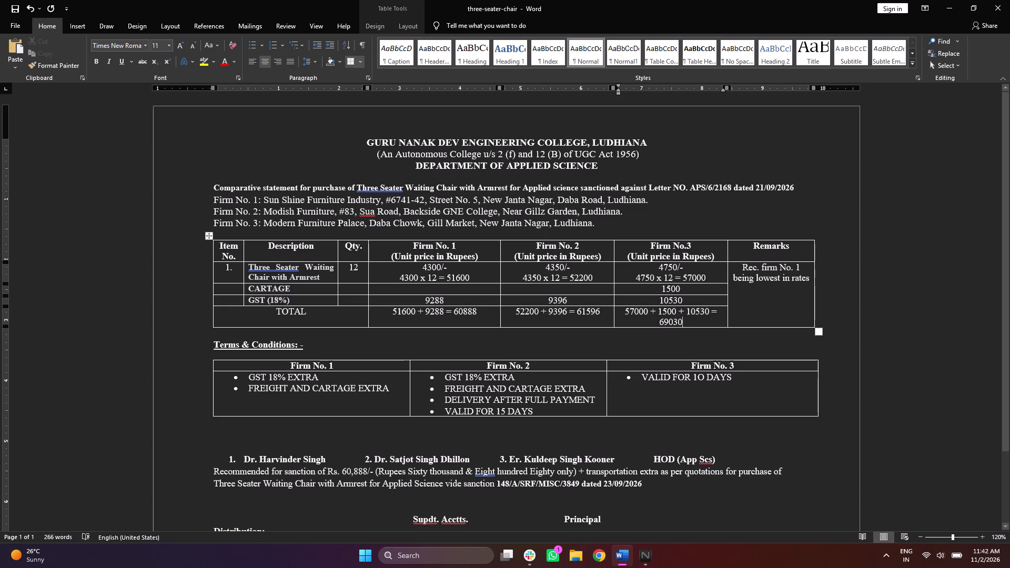
Widen the price table's Firm No. 3 column to fit its total on one line, narrowing the Firm No. 1 and Remarks columns.
{"action": "double_click", "coordinate": [500, 270]}
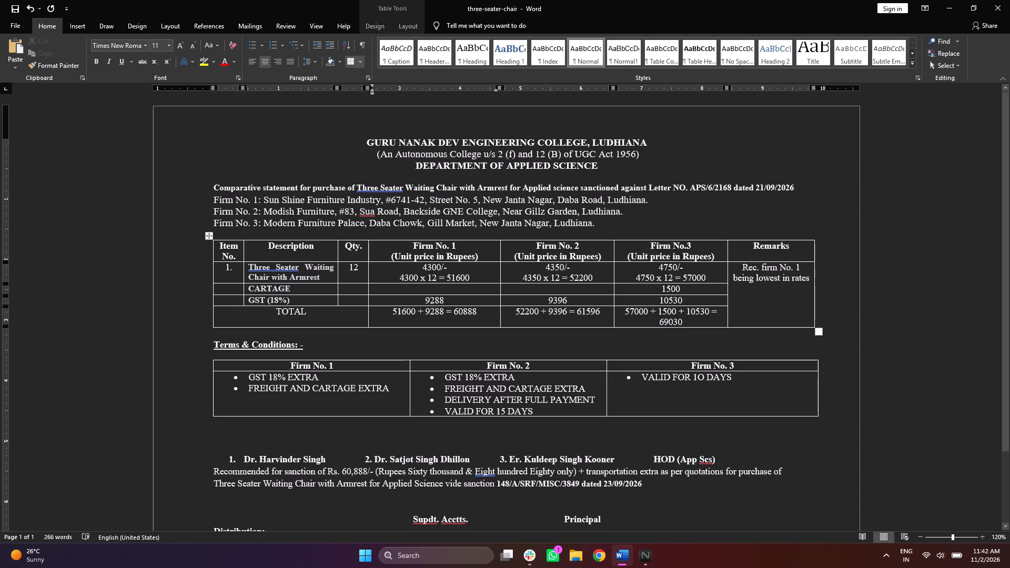
{"action": "left_click", "coordinate": [499, 270]}
{"action": "left_click_drag", "start_coordinate": [499, 270], "coordinate": [496, 270]}
{"action": "left_click_drag", "start_coordinate": [496, 270], "coordinate": [487, 270]}
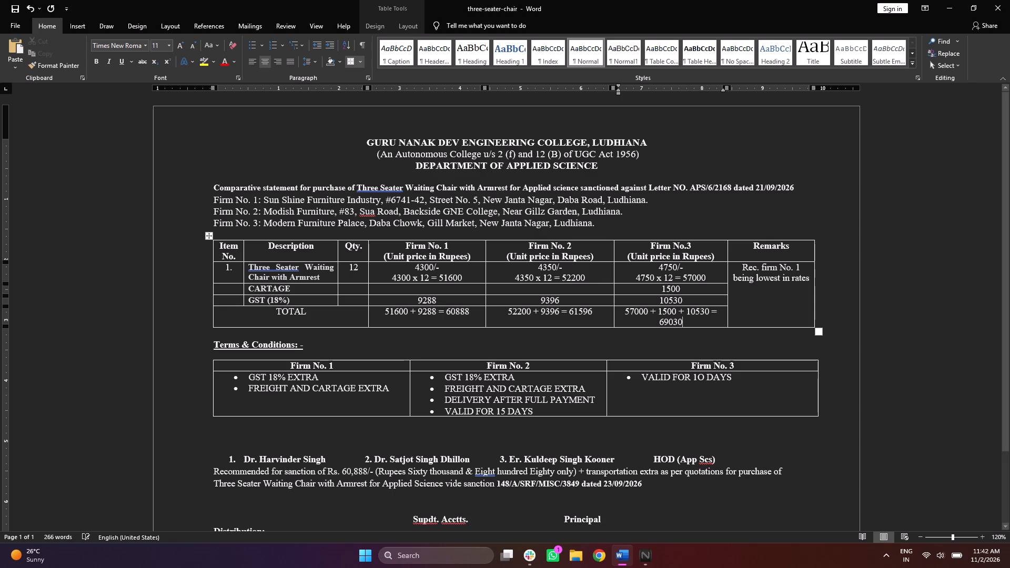
{"action": "left_click_drag", "start_coordinate": [614, 259], "coordinate": [597, 259]}
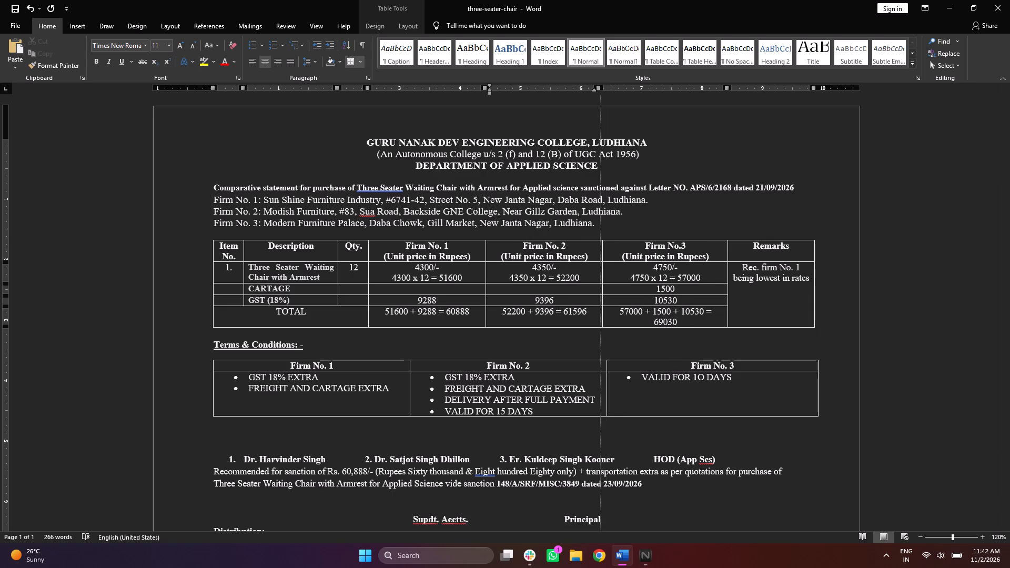
{"action": "left_click_drag", "start_coordinate": [597, 259], "coordinate": [600, 258]}
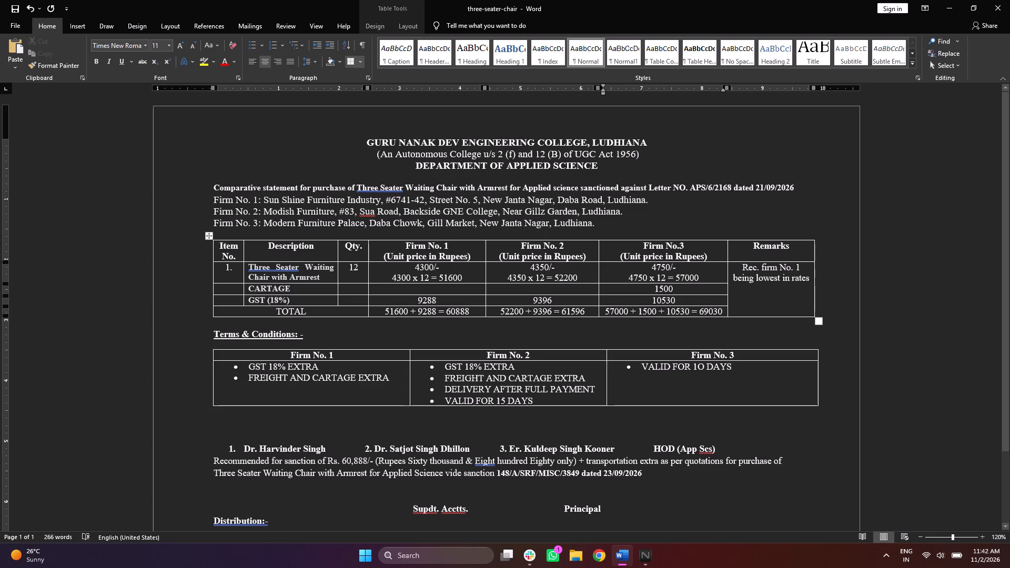
{"action": "left_click_drag", "start_coordinate": [727, 270], "coordinate": [734, 268]}
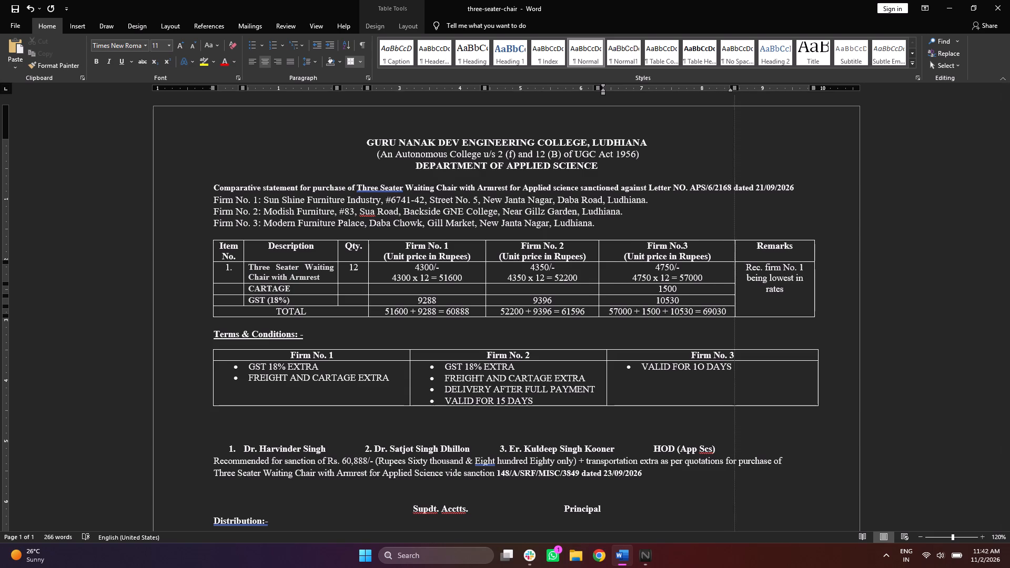
{"action": "left_click_drag", "start_coordinate": [734, 268], "coordinate": [735, 268]}
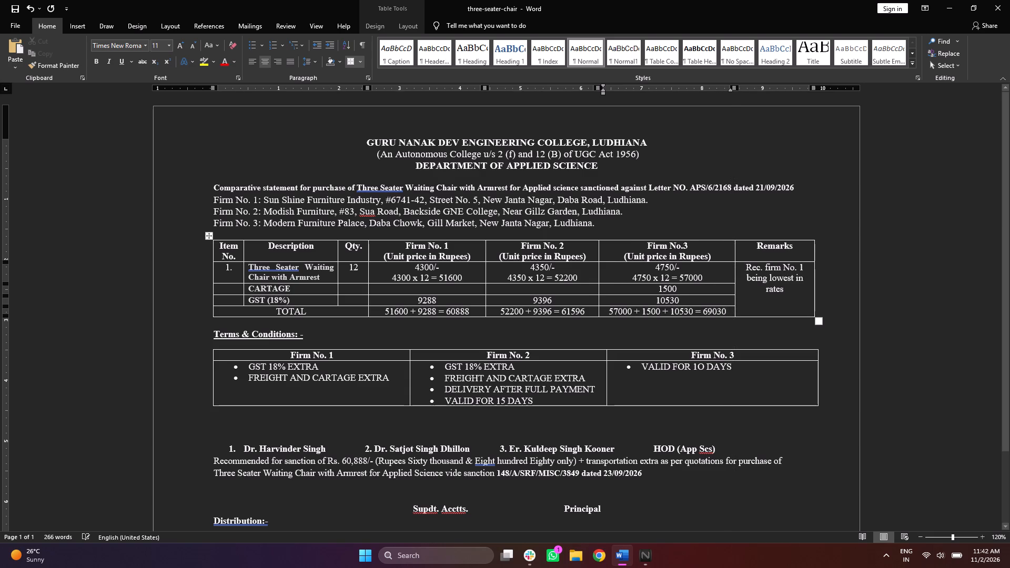
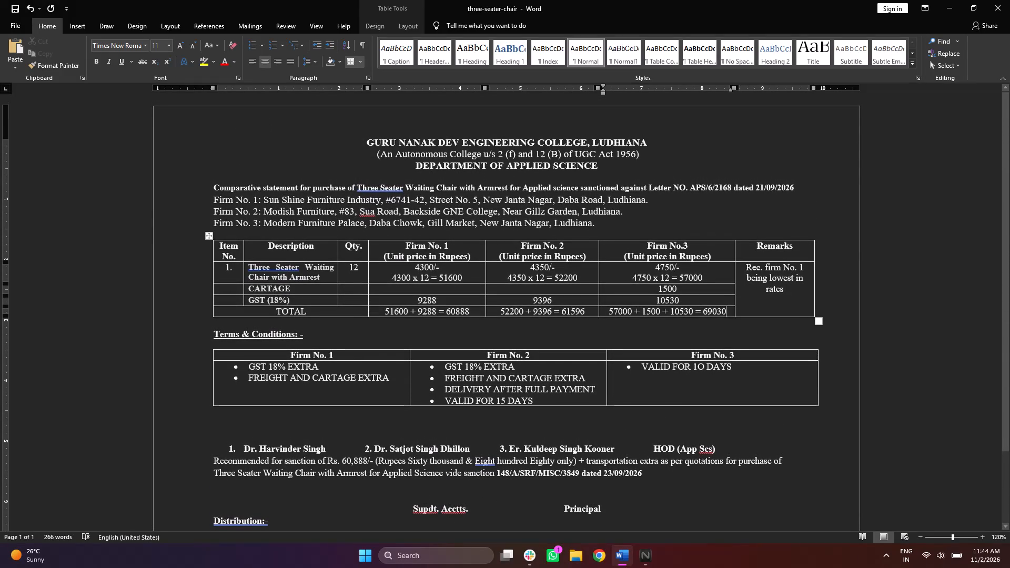
Replace the sanction letter number in the comparative statement's heading line with 148/A/SRF/MISC/3969.
{"action": "scroll", "coordinate": [735, 268], "scroll_direction": "down", "scroll_amount": 1}
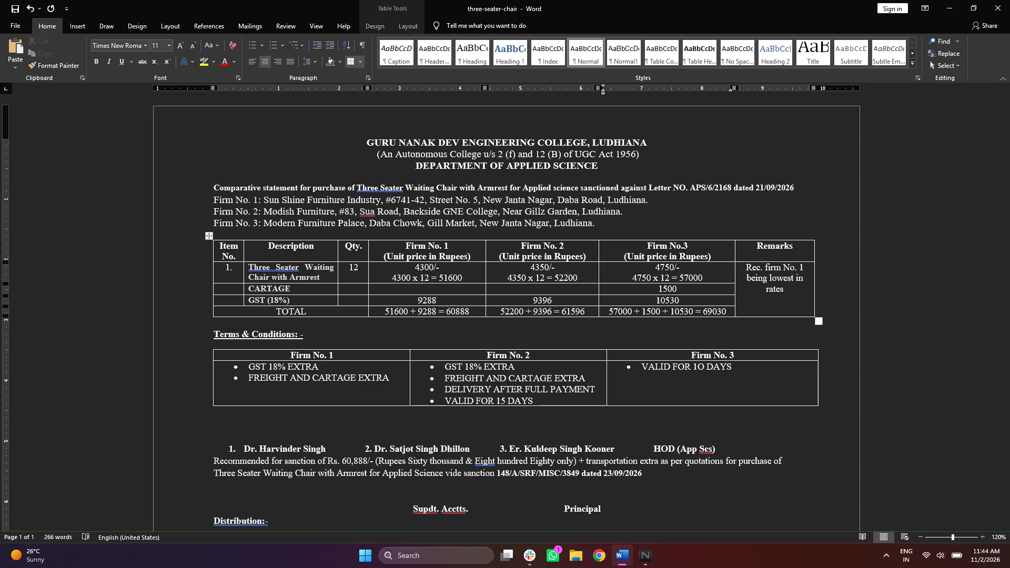
{"action": "left_click", "coordinate": [732, 187]}
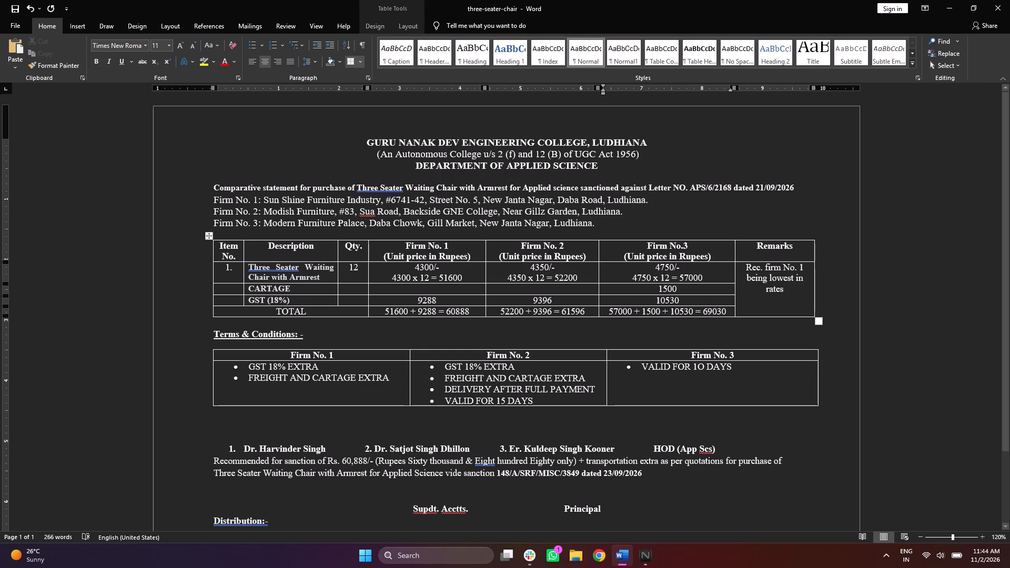
{"action": "key", "text": "BackSpace"}
{"action": "key", "text": "BackSpace"}
{"action": "key", "text": "BackSpace"}
{"action": "key", "text": "BackSpace"}
{"action": "key", "text": "BackSpace"}
{"action": "key", "text": "BackSpace"}
{"action": "key", "text": "BackSpace"}
{"action": "key", "text": "BackSpace"}
{"action": "key", "text": "BackSpace"}
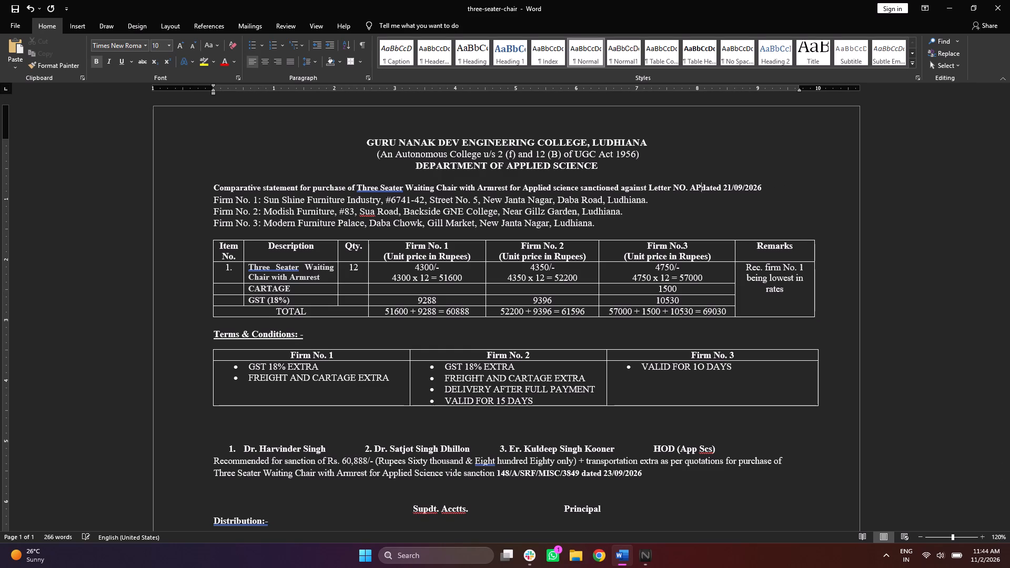
{"action": "key", "text": "BackSpace"}
{"action": "key", "text": "BackSpace"}
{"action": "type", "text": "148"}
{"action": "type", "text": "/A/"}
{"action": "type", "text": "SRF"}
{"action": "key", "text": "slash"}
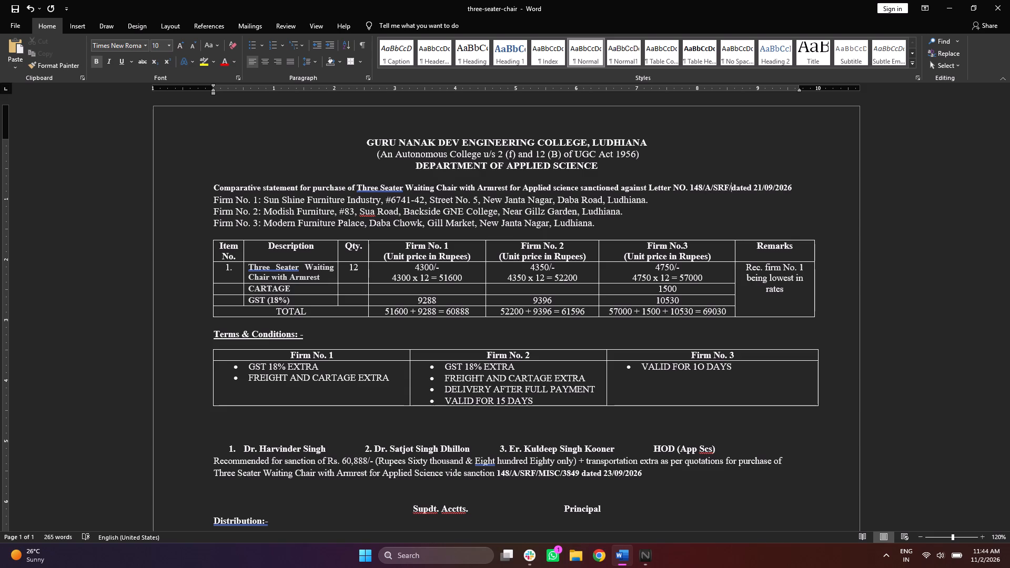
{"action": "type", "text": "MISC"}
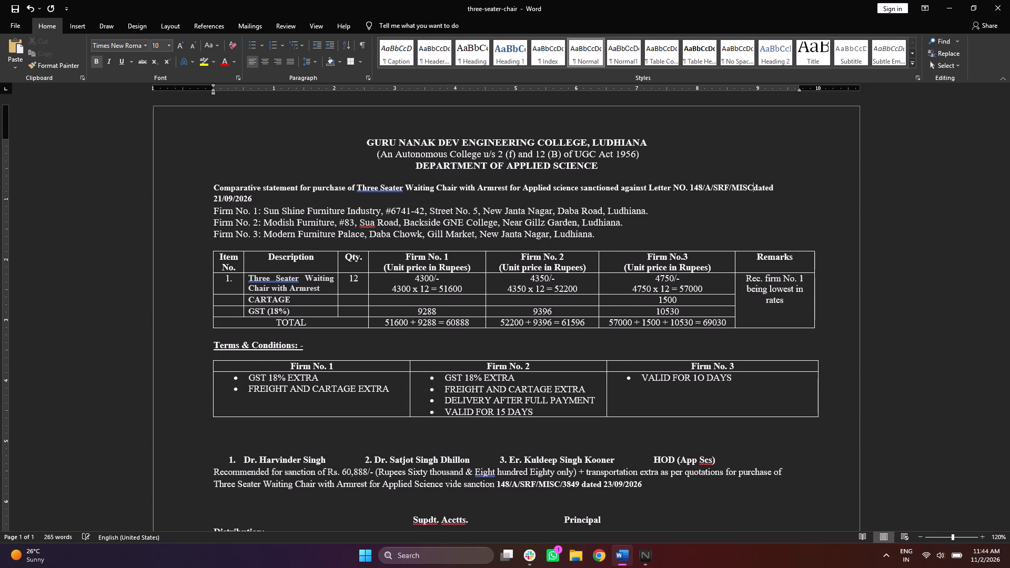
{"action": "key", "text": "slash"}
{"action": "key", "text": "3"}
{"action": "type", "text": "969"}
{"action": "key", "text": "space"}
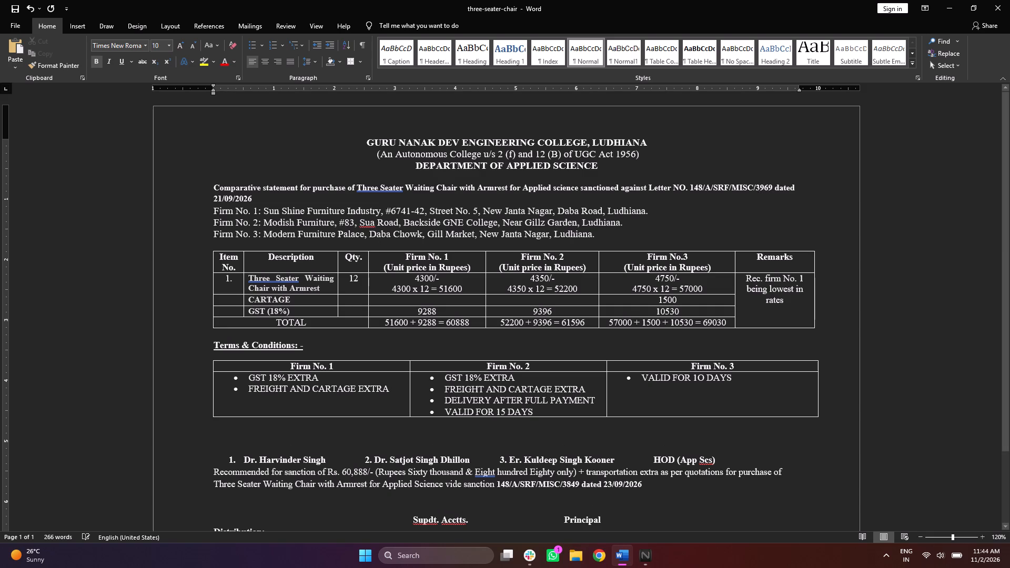
Set the letter date at the end of the comparative statement's heading line to 05/10/2026.
{"action": "left_click", "coordinate": [342, 200]}
{"action": "key", "text": "BackSpace"}
{"action": "key", "text": "BackSpace"}
{"action": "key", "text": "BackSpace"}
{"action": "key", "text": "BackSpace"}
{"action": "key", "text": "BackSpace"}
{"action": "key", "text": "BackSpace"}
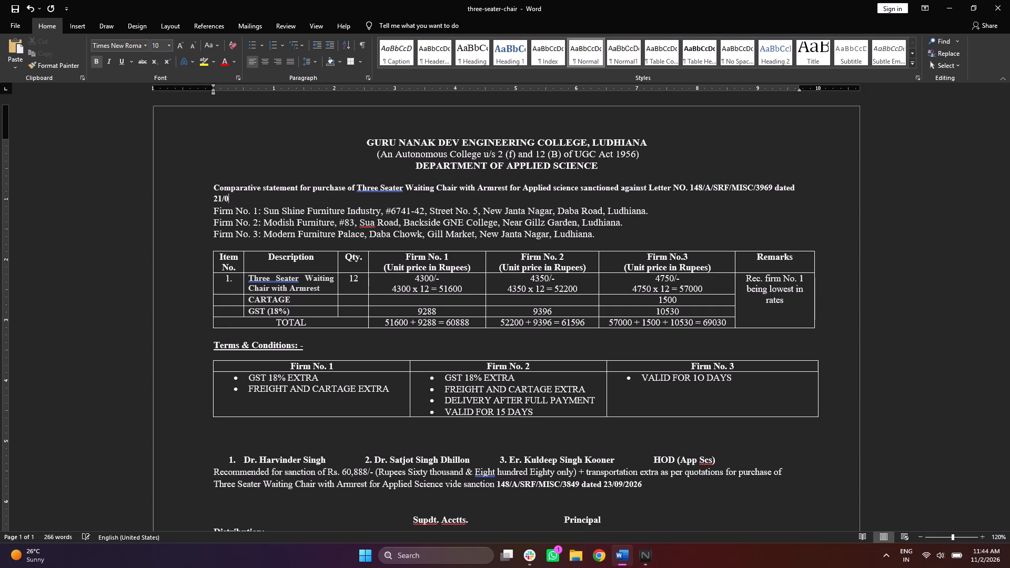
{"action": "key", "text": "BackSpace"}
{"action": "key", "text": "BackSpace"}
{"action": "key", "text": "BackSpace"}
{"action": "key", "text": "BackSpace"}
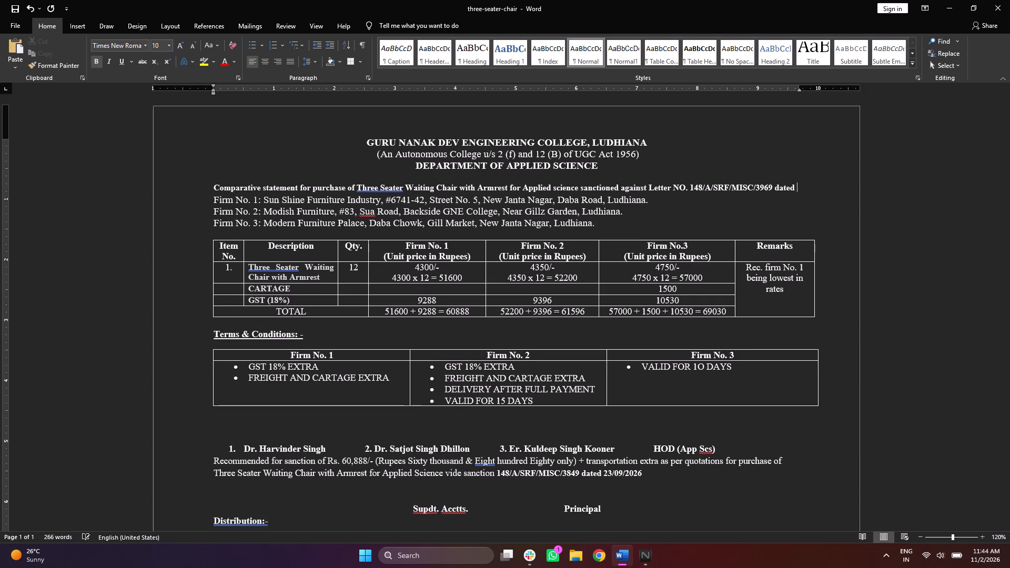
{"action": "type", "text": "05"}
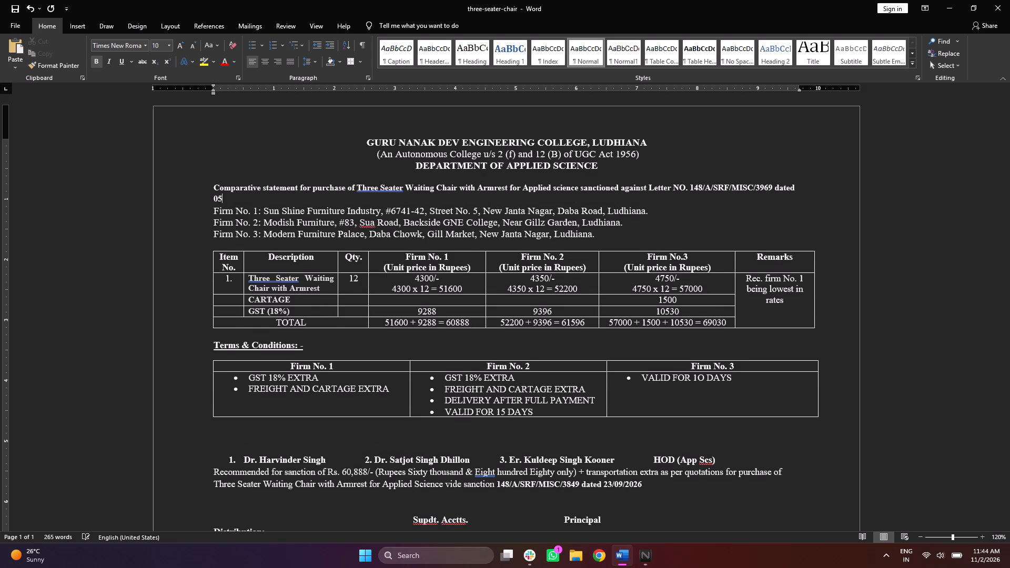
{"action": "key", "text": "slash"}
{"action": "type", "text": "10/2026"}
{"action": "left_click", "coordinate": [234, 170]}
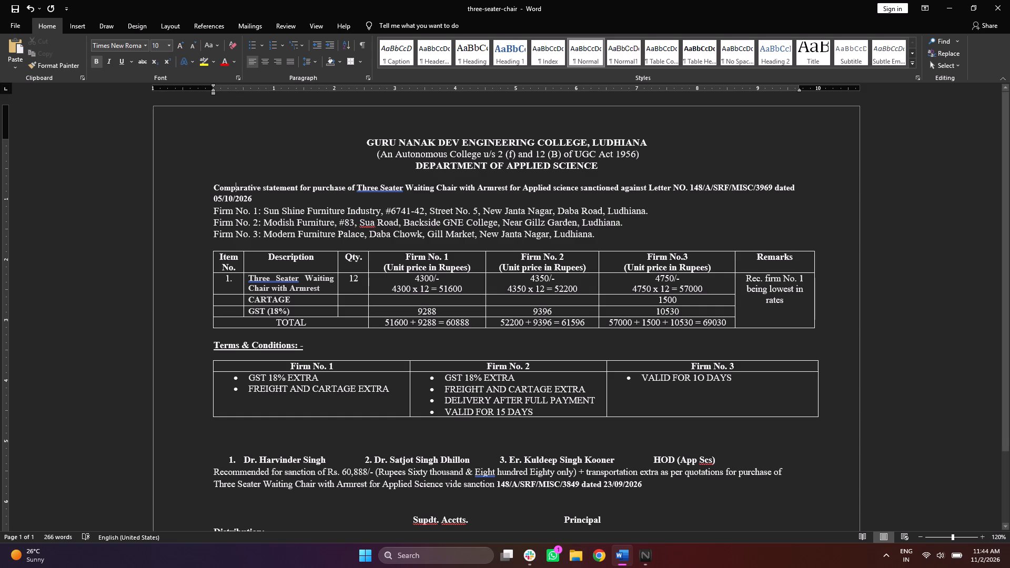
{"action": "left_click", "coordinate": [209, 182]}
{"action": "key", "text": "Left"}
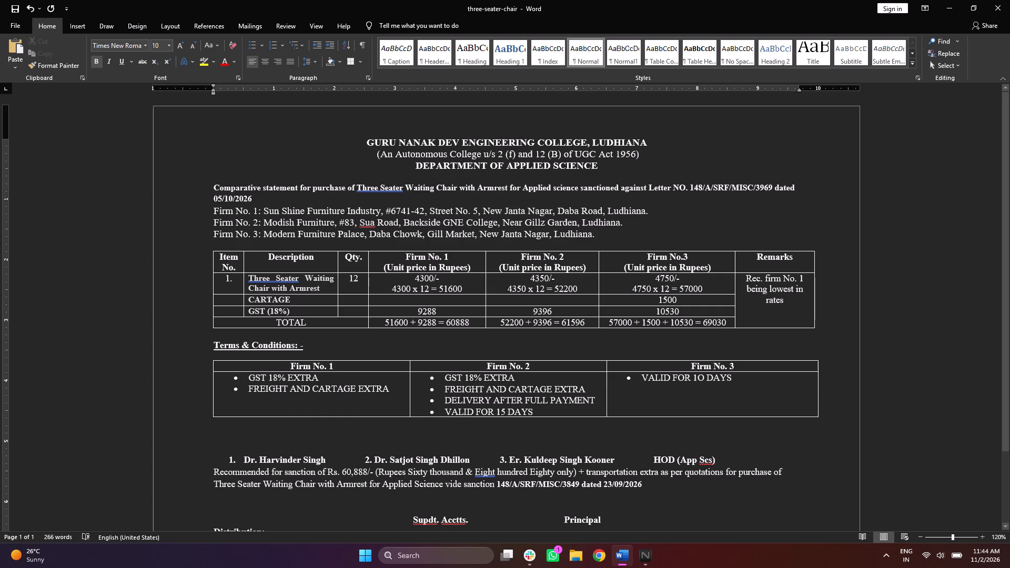
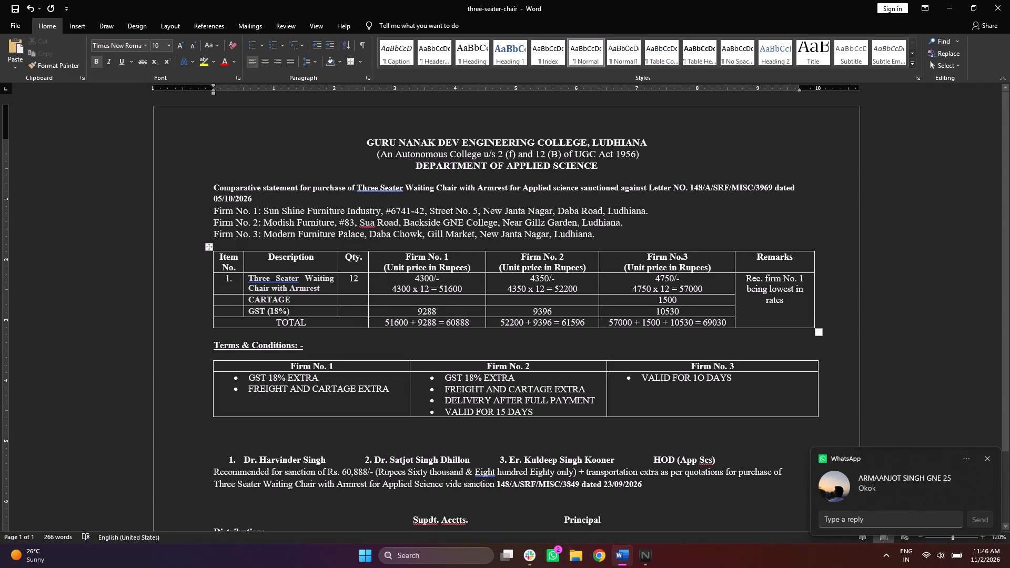
Reduce the font size of the whole Terms & Conditions table, covering all three firms, to 10.
{"action": "scroll", "coordinate": [237, 325], "scroll_direction": "down", "scroll_amount": 2}
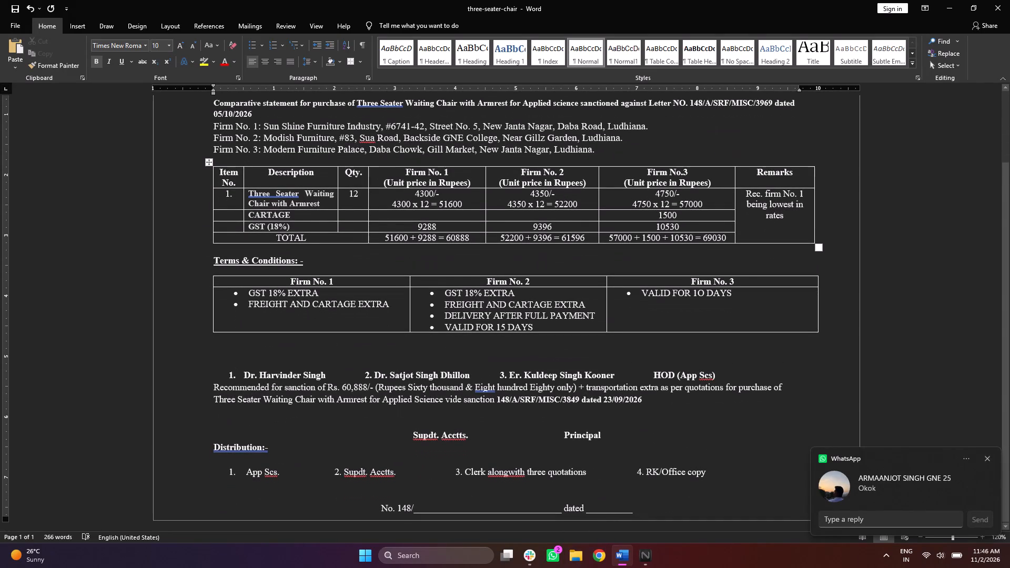
{"action": "left_click", "coordinate": [237, 286]}
{"action": "left_click_drag", "start_coordinate": [237, 286], "coordinate": [582, 316]}
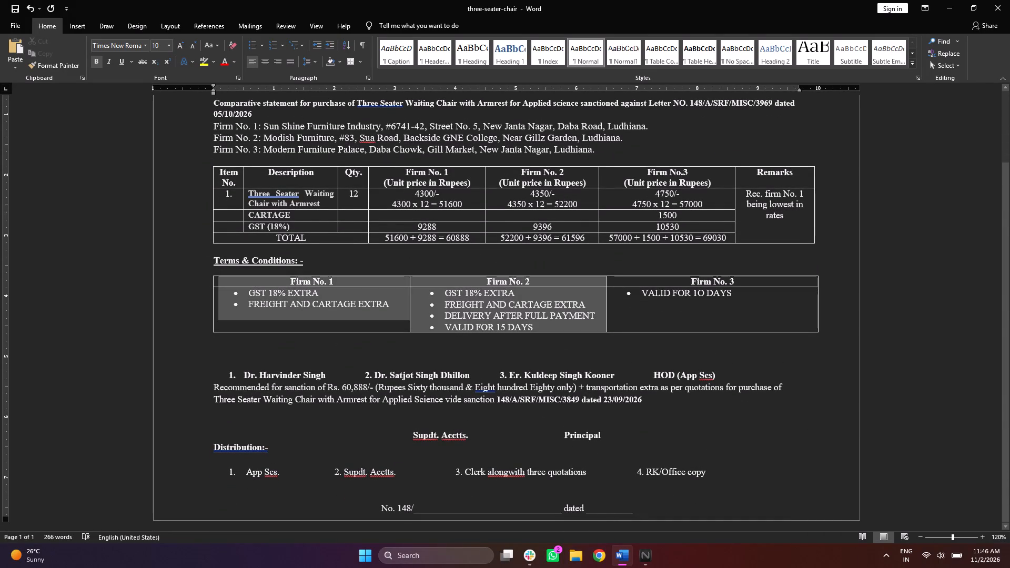
{"action": "left_click_drag", "start_coordinate": [582, 316], "coordinate": [609, 313]}
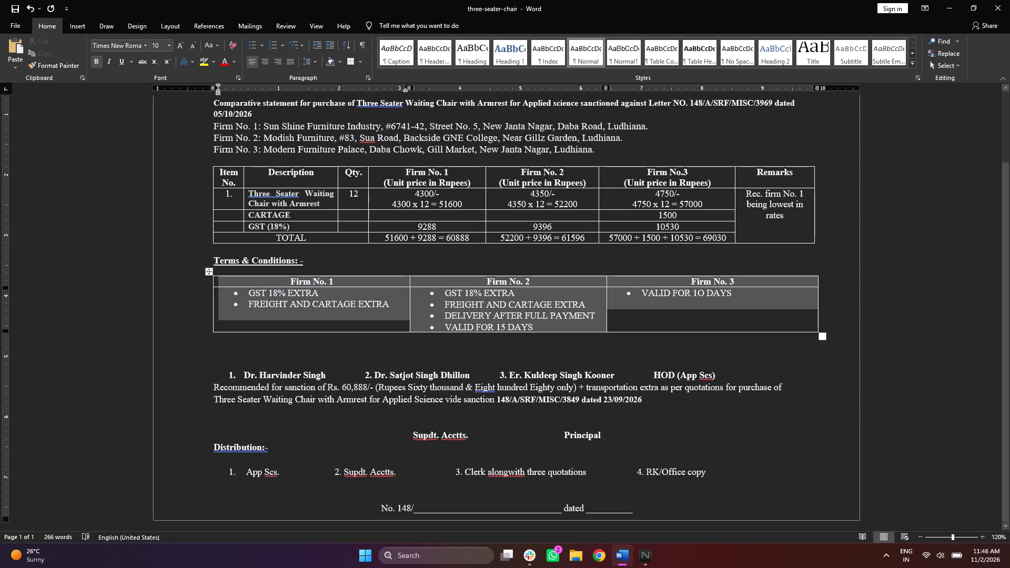
{"action": "left_click", "coordinate": [192, 48]}
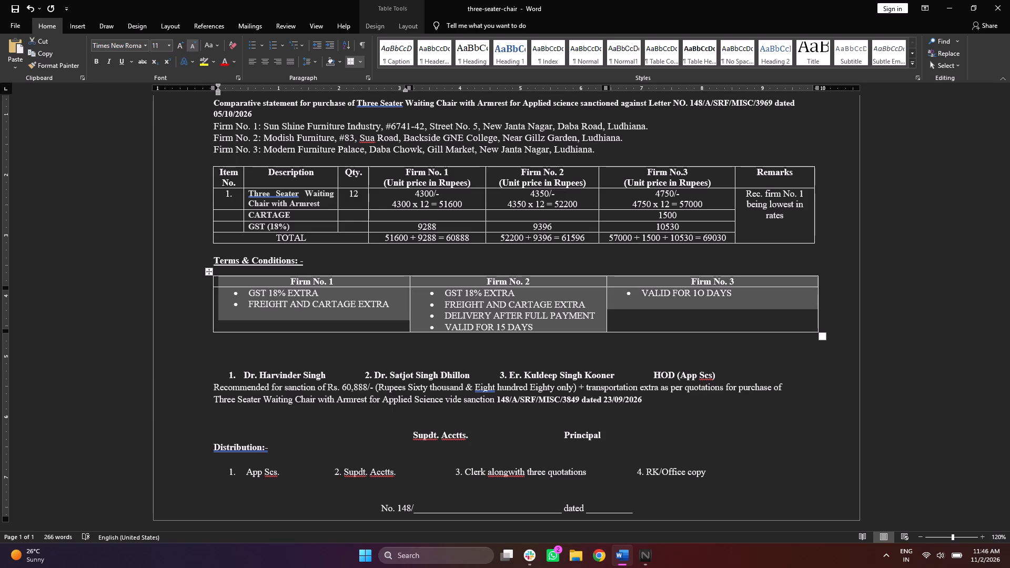
{"action": "left_click", "coordinate": [557, 324]}
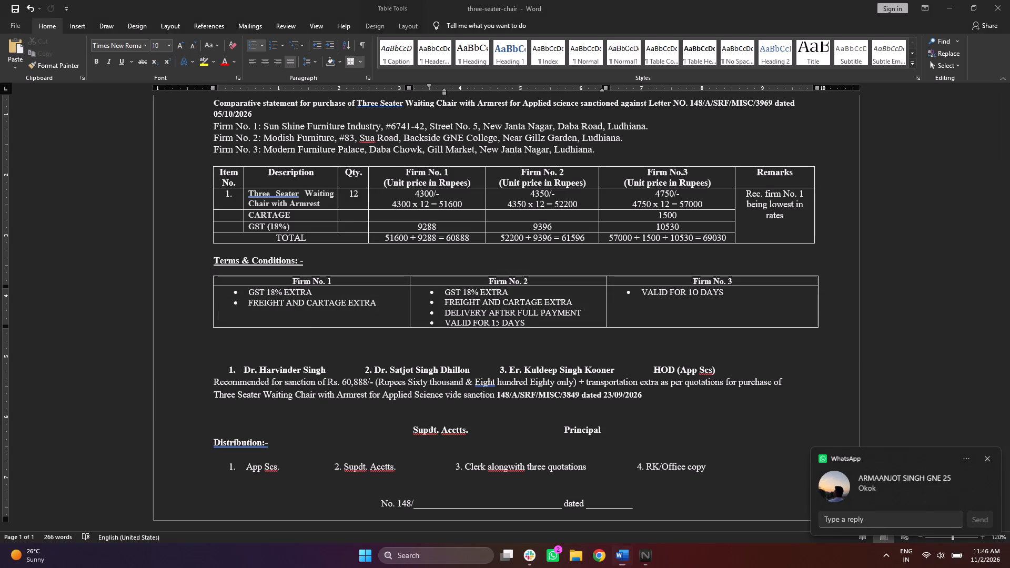
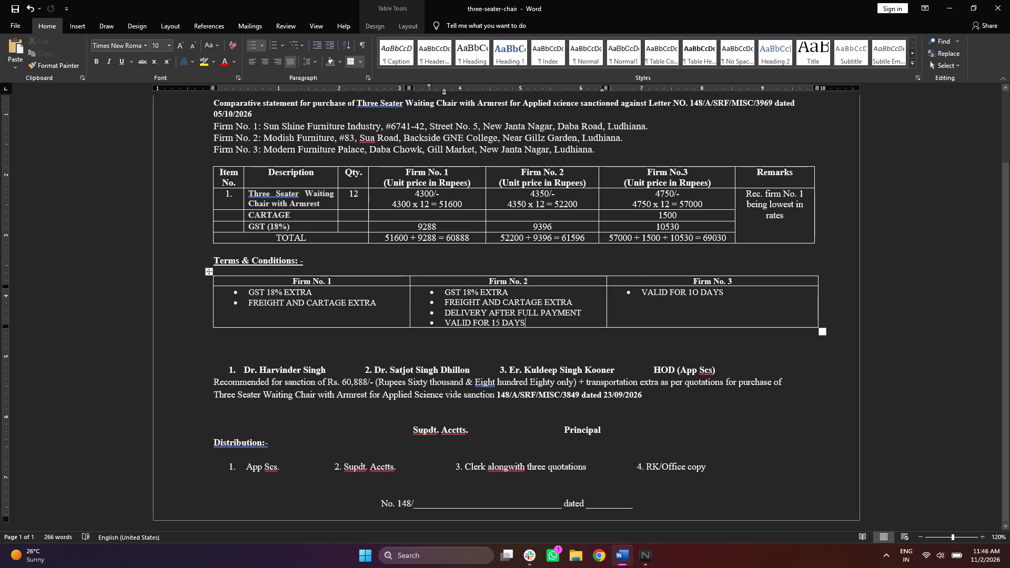
Complete the sanction amount in words so it reads Rupees Sixty thousand & Eight hundred Eighty Eight only.
{"action": "left_click", "coordinate": [557, 386]}
{"action": "type", "text": "eIGHT"}
{"action": "key", "text": "BackSpace"}
{"action": "key", "text": "BackSpace"}
{"action": "key", "text": "BackSpace"}
{"action": "key", "text": "BackSpace"}
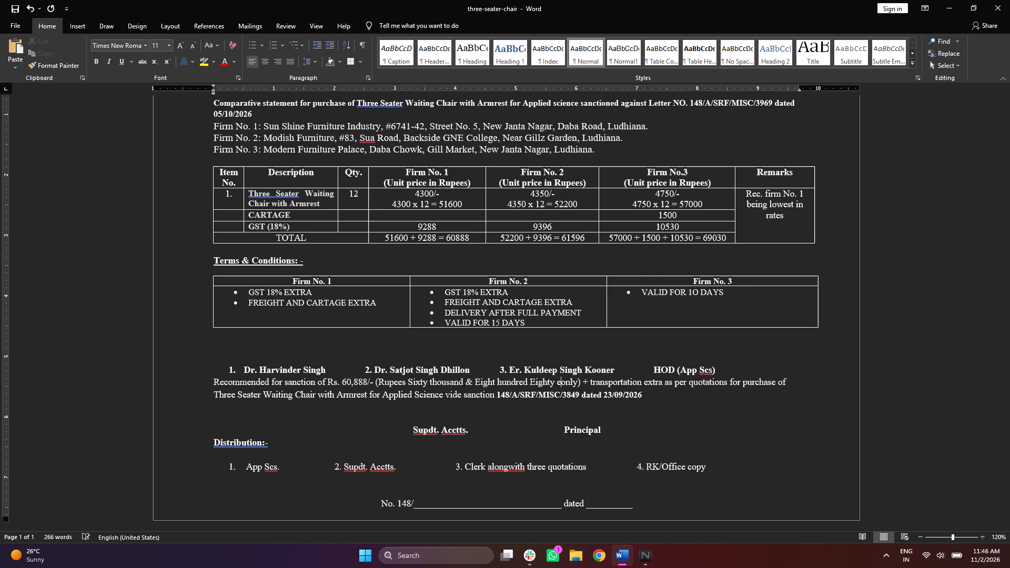
{"action": "key", "text": "BackSpace"}
{"action": "type", "text": "Eight"}
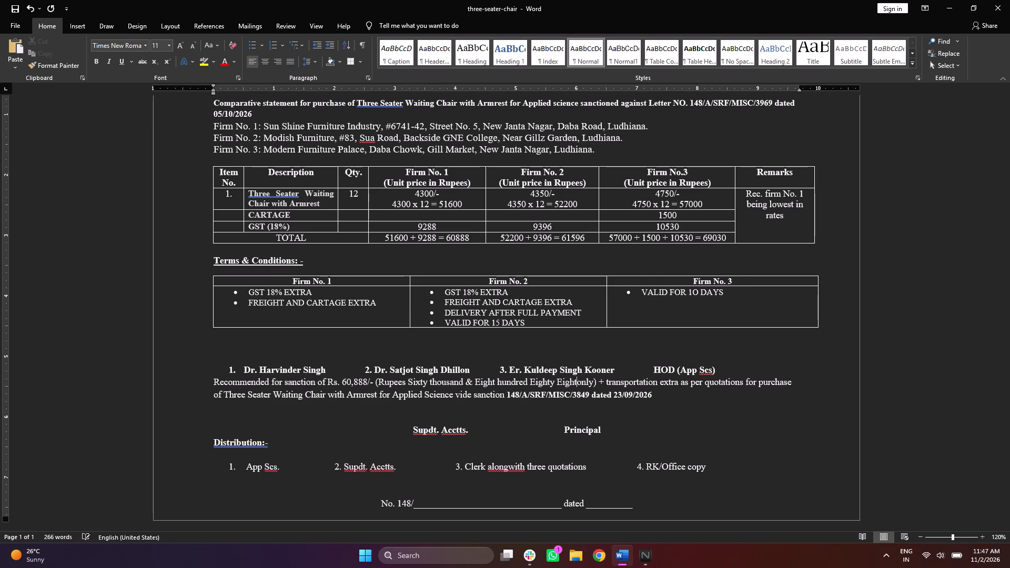
{"action": "key", "text": "space"}
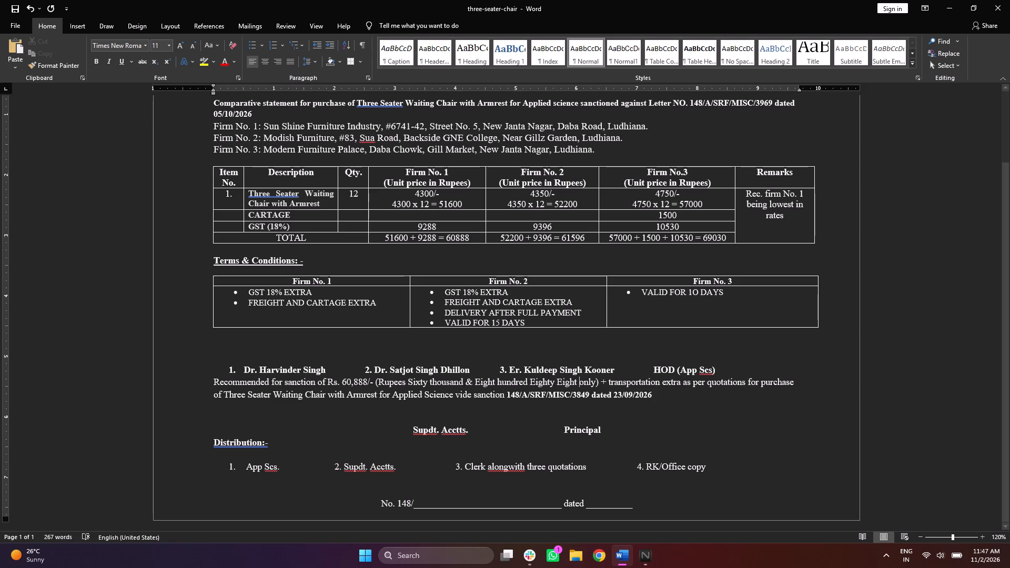
Change the sanction letter number in the recommendation paragraph to 148/A/SRF/MISC/3969.
{"action": "left_click", "coordinate": [590, 398]}
{"action": "key", "text": "BackSpace"}
{"action": "key", "text": "BackSpace"}
{"action": "key", "text": "BackSpace"}
{"action": "key", "text": "BackSpace"}
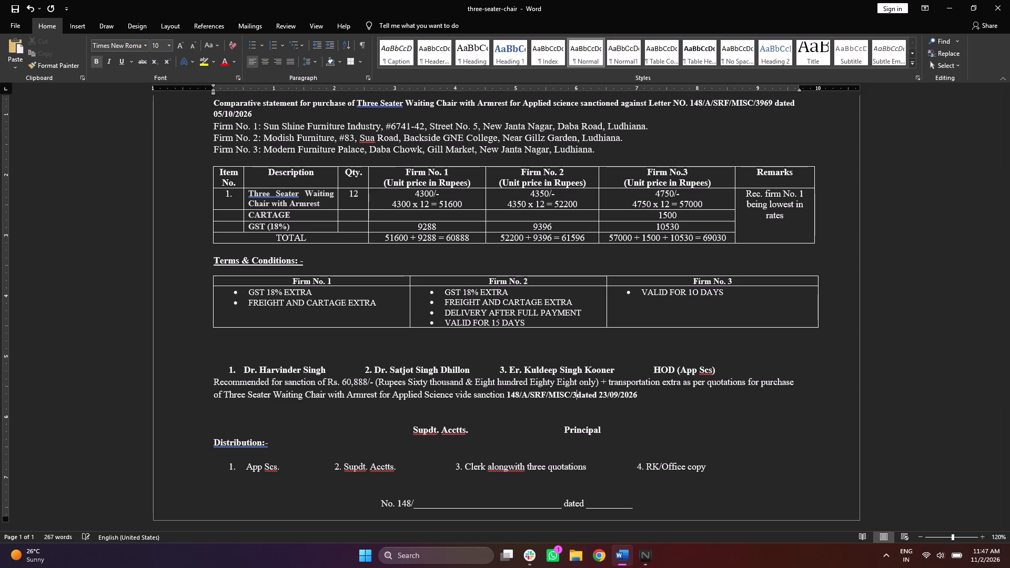
{"action": "type", "text": "969"}
{"action": "key", "text": "space"}
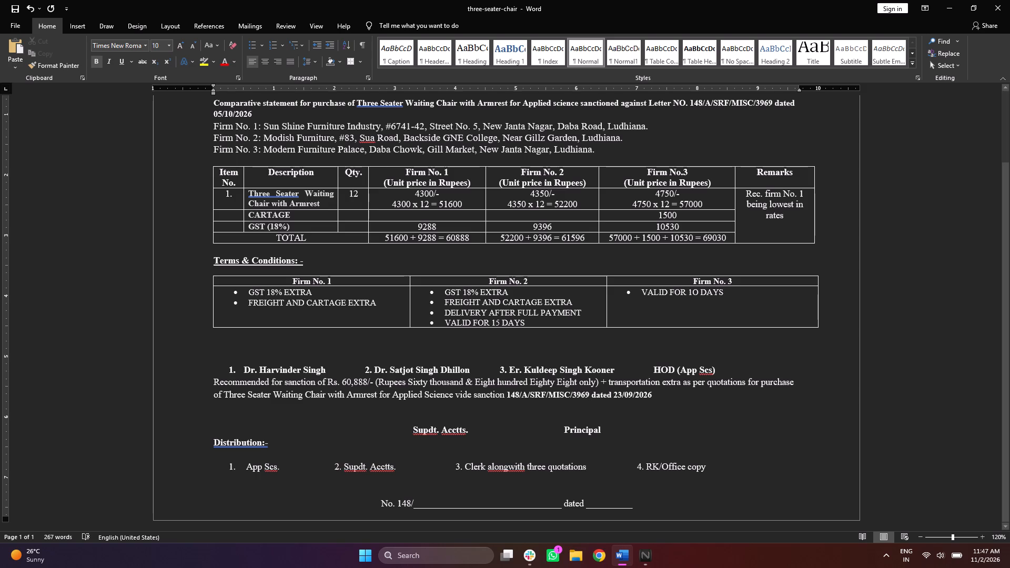
Set the date after the sanction number in the recommendation paragraph to 05/10/2026 and save the document.
{"action": "left_click", "coordinate": [661, 399]}
{"action": "key", "text": "BackSpace"}
{"action": "key", "text": "BackSpace"}
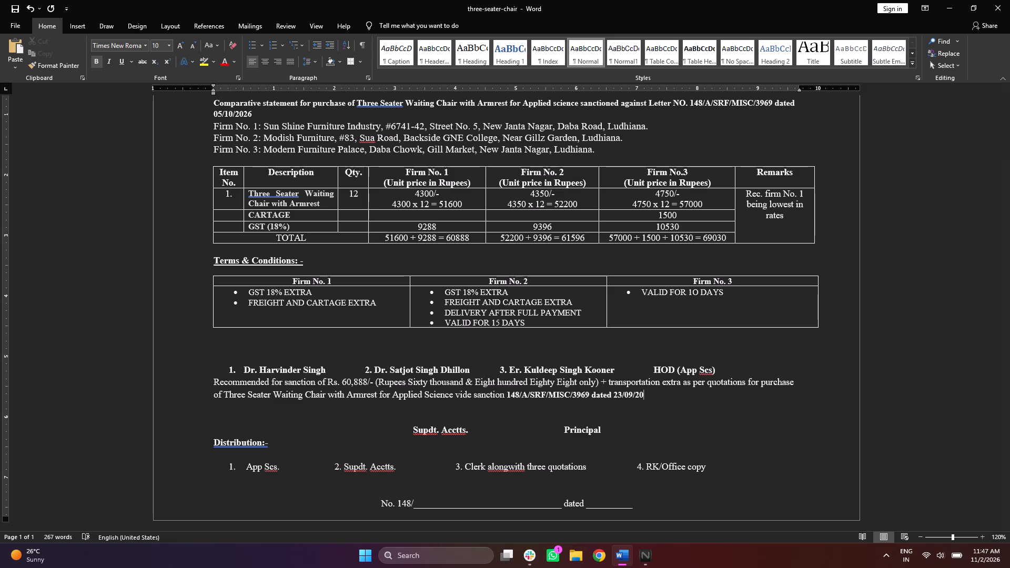
{"action": "key", "text": "BackSpace"}
{"action": "key", "text": "BackSpace"}
{"action": "key", "text": "BackSpace"}
{"action": "key", "text": "BackSpace"}
{"action": "key", "text": "BackSpace"}
{"action": "key", "text": "BackSpace"}
{"action": "key", "text": "BackSpace"}
{"action": "key", "text": "BackSpace"}
{"action": "type", "text": "05"}
{"action": "key", "text": "slash"}
{"action": "type", "text": "10/2026"}
{"action": "key", "text": "ctrl+s"}
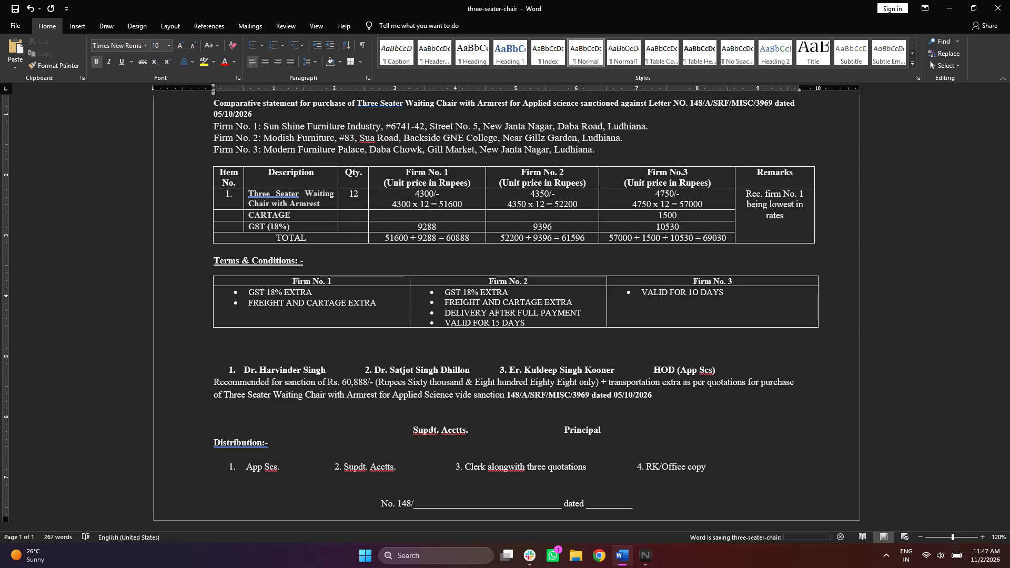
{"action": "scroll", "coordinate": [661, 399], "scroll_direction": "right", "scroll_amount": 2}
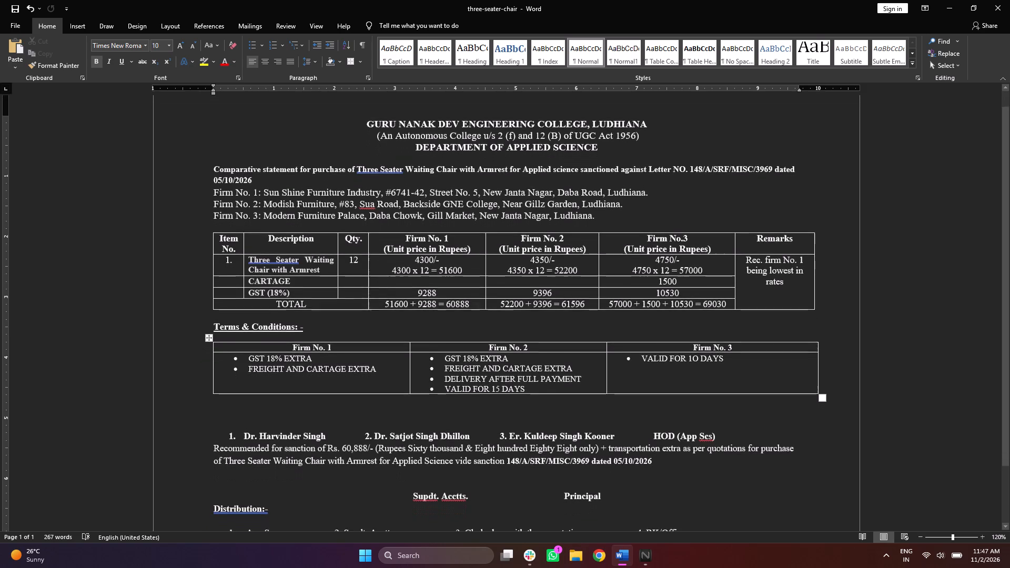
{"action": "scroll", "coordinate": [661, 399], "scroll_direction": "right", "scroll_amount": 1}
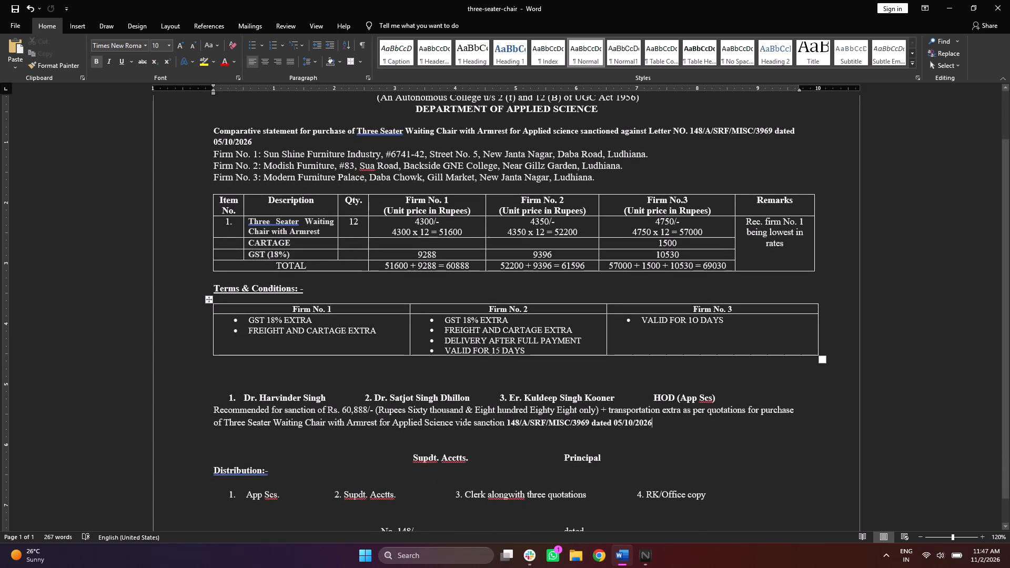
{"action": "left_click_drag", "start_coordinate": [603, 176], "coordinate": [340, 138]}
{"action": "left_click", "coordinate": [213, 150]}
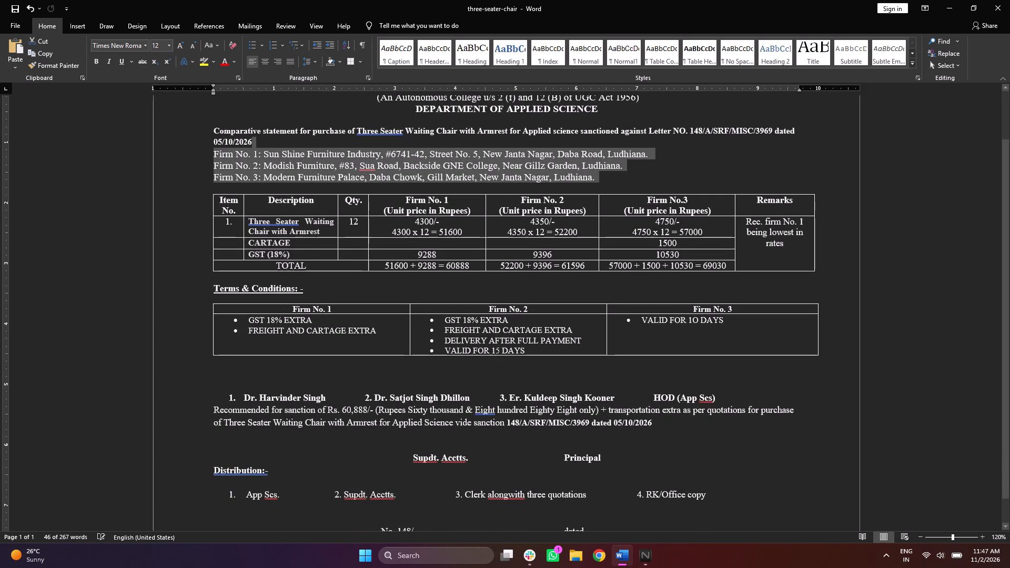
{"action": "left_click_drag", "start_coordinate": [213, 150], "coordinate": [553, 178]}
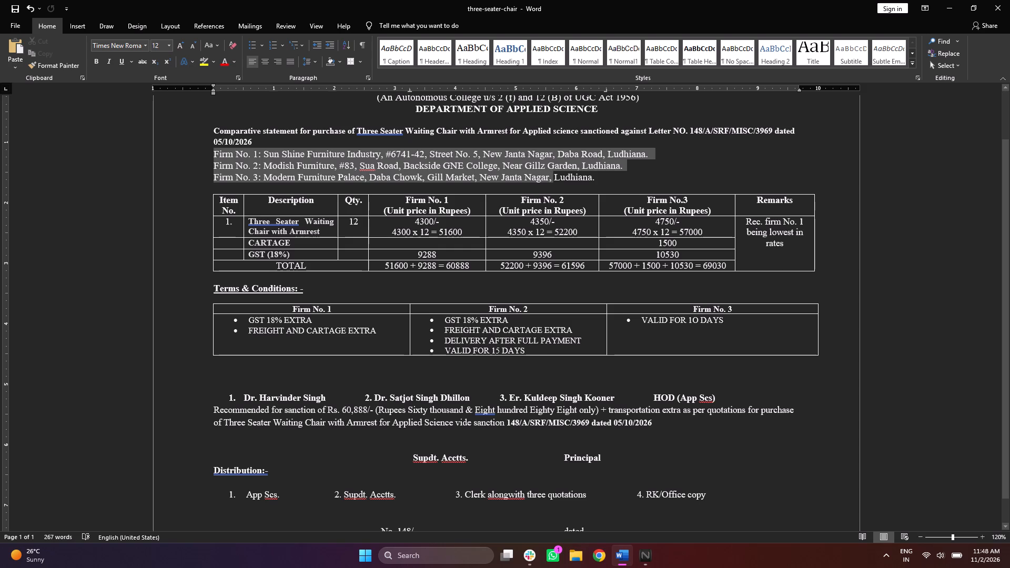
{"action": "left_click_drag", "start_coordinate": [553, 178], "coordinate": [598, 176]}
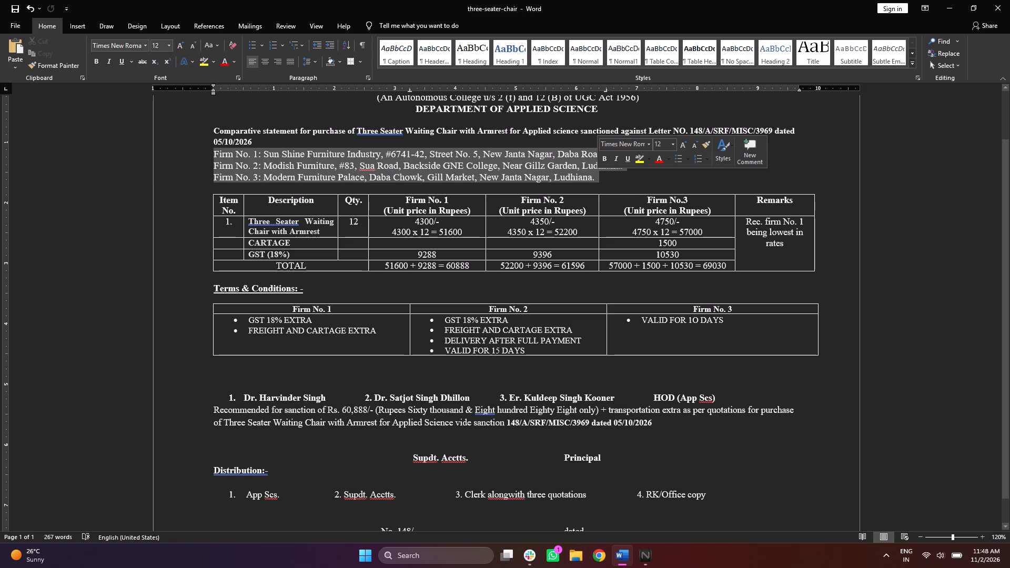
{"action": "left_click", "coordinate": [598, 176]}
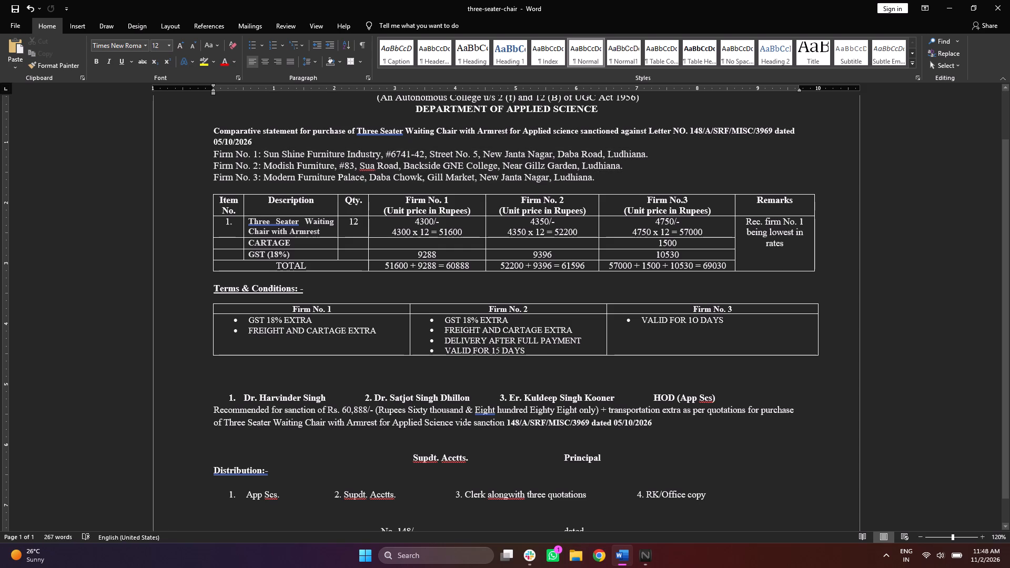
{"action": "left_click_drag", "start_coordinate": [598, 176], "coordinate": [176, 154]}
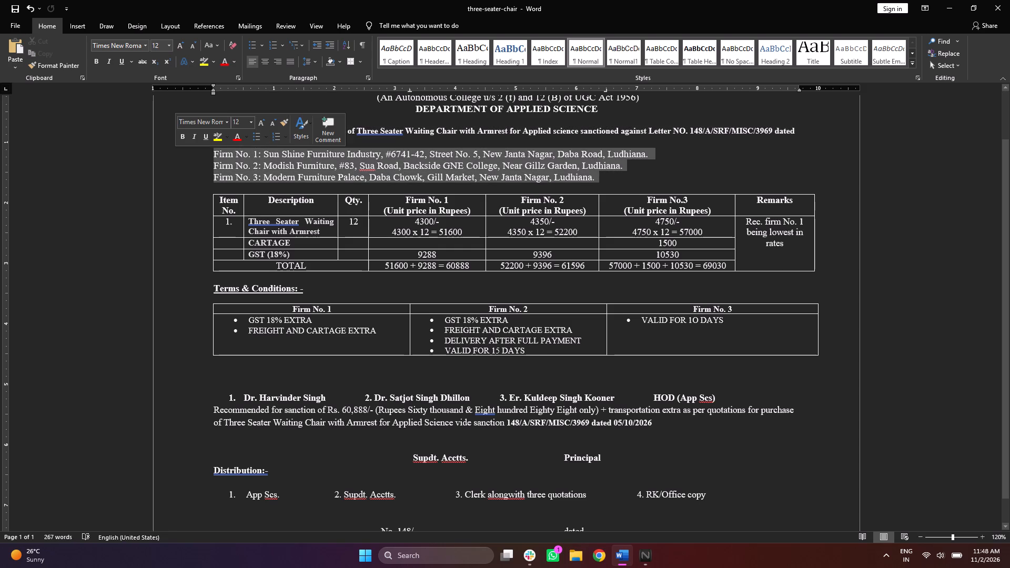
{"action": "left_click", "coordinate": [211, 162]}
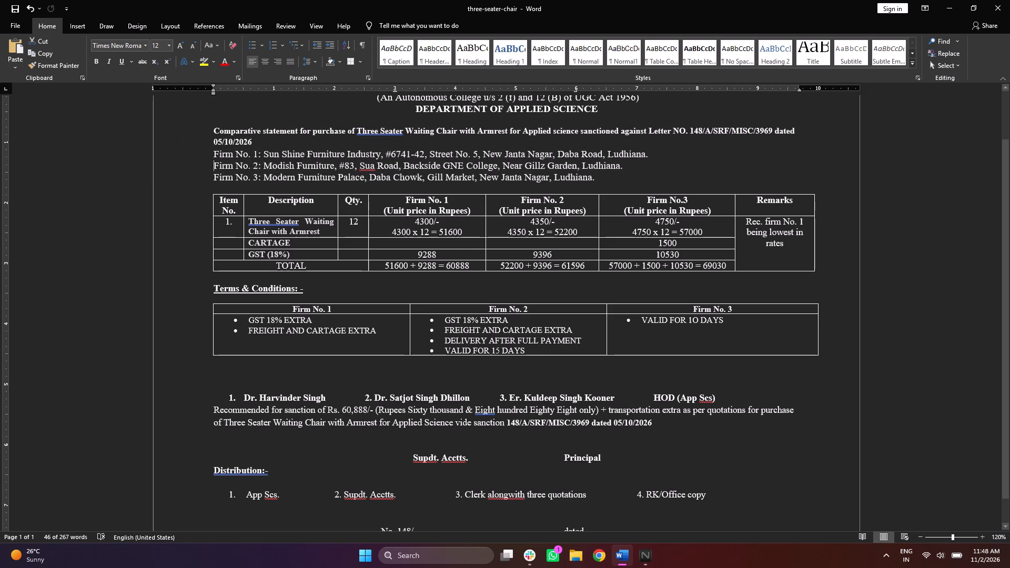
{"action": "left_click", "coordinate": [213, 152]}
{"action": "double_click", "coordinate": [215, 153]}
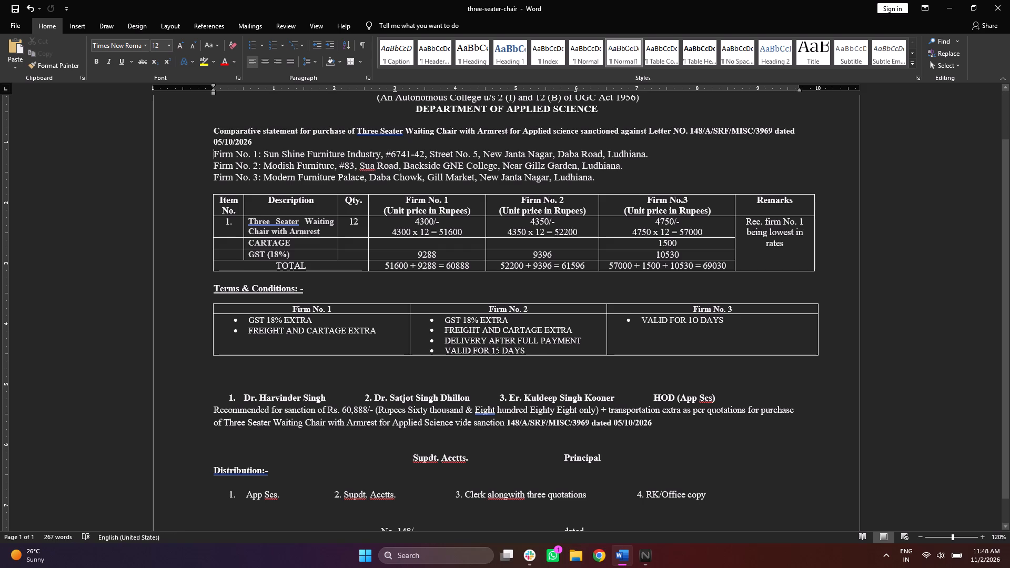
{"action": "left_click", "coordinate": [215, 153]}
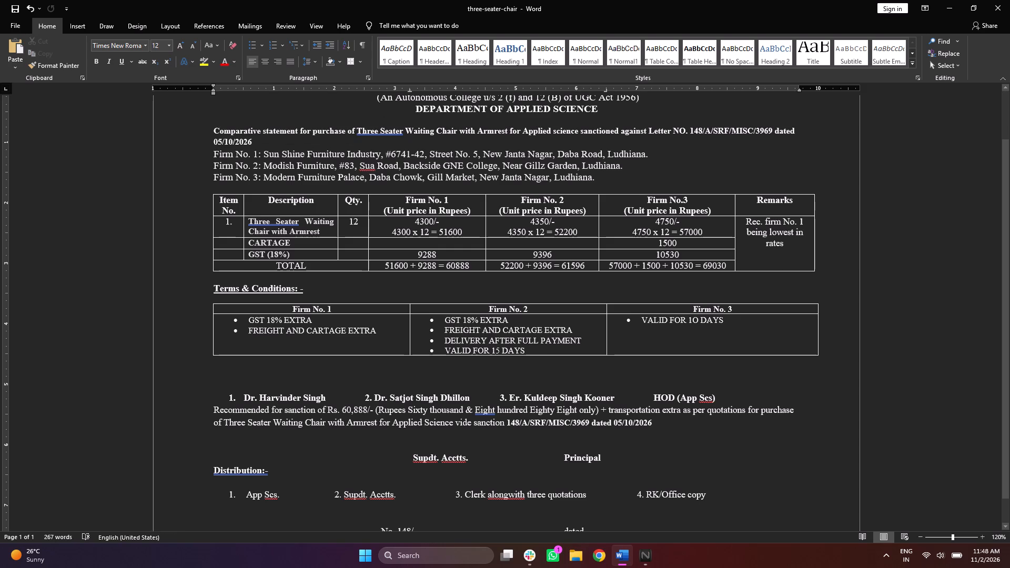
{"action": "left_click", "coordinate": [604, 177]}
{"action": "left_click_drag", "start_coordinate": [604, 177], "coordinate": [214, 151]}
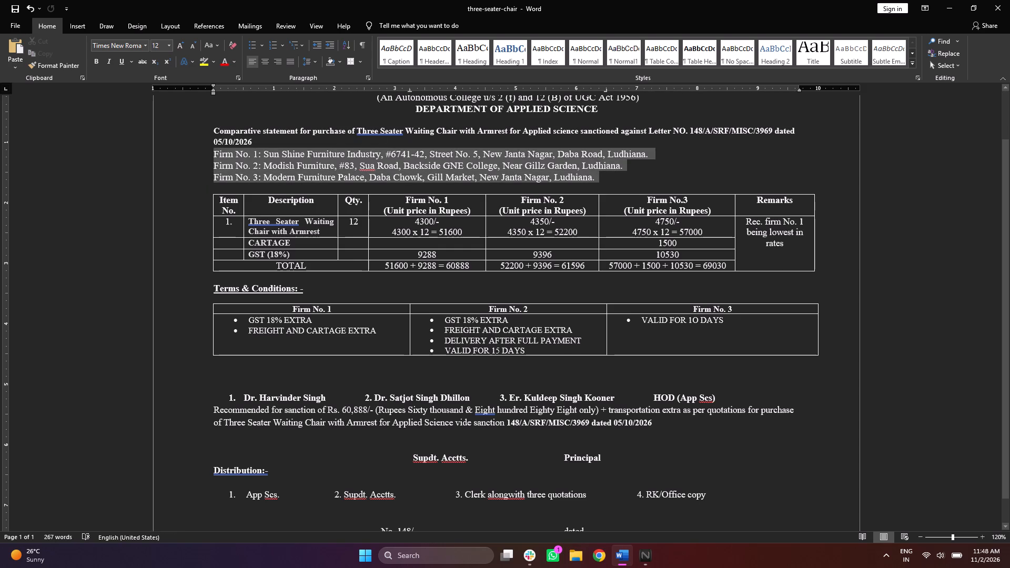
Widen the price table's Remarks column to align with the outer edge of the Terms & Conditions table, and save the document.
{"action": "left_click", "coordinate": [814, 211]}
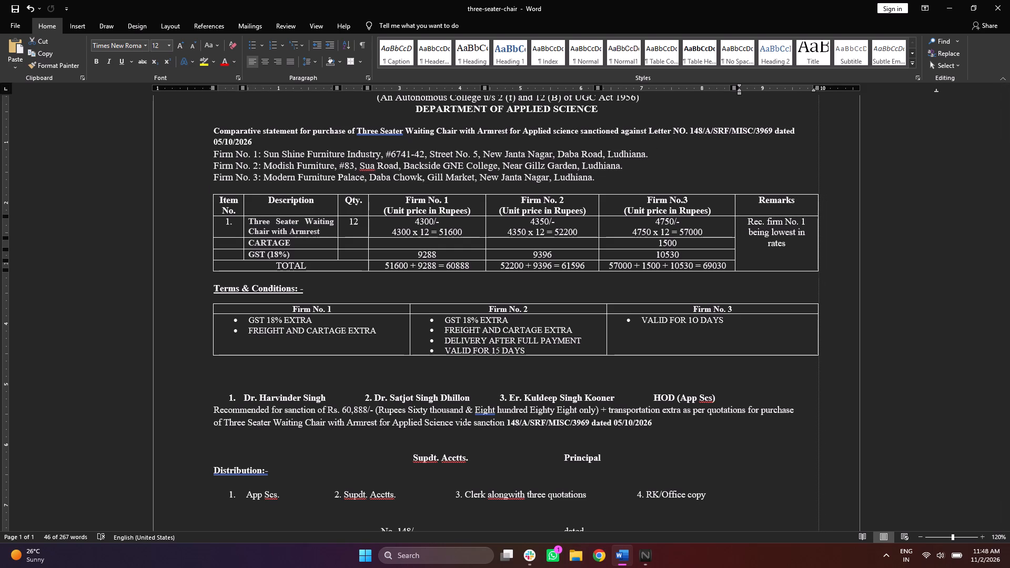
{"action": "left_click", "coordinate": [213, 202]}
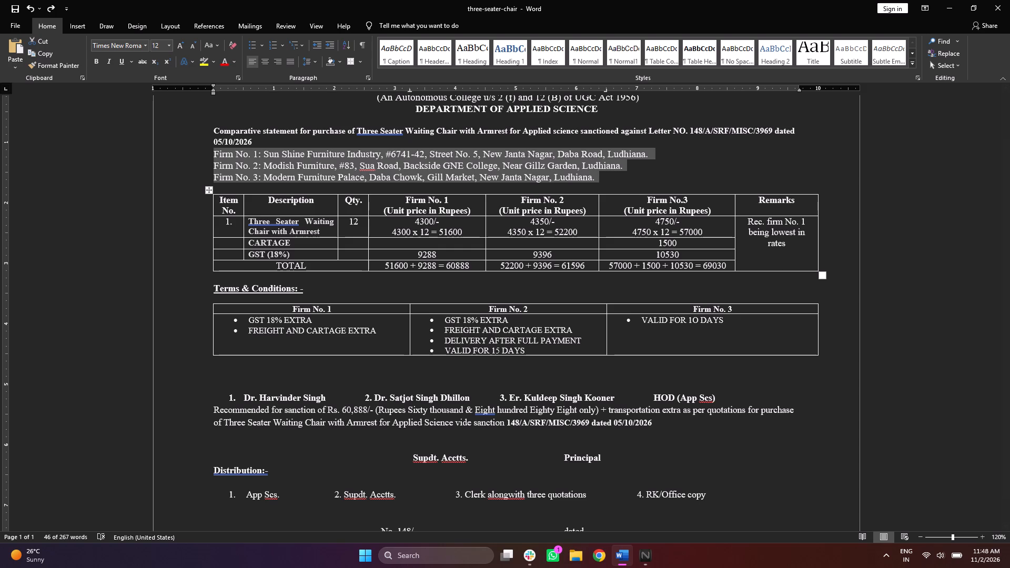
{"action": "key", "text": "ctrl+s"}
Check the statement in the print preview and return to the document.
{"action": "key", "text": "ctrl+p"}
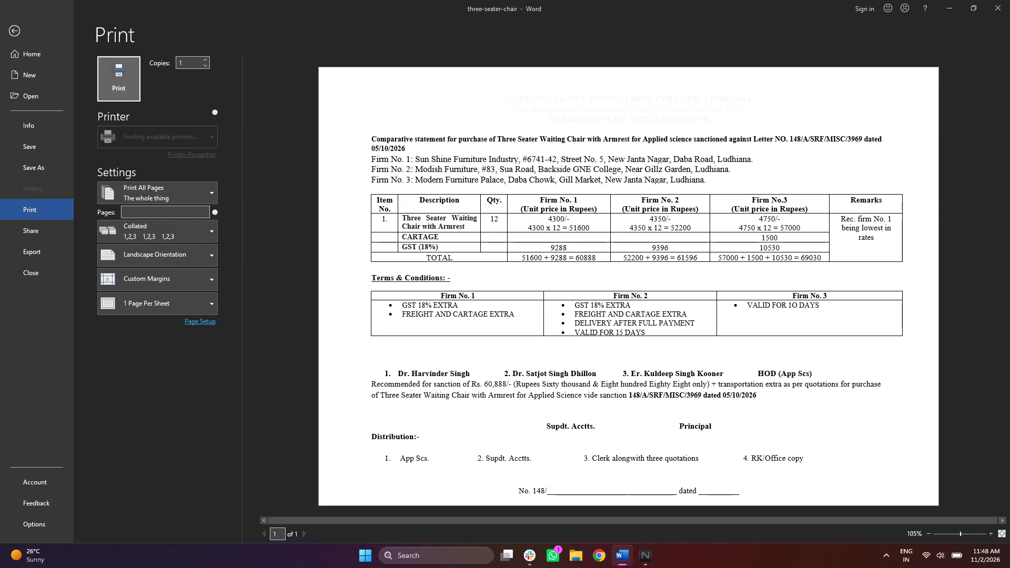
{"action": "left_click", "coordinate": [31, 32]}
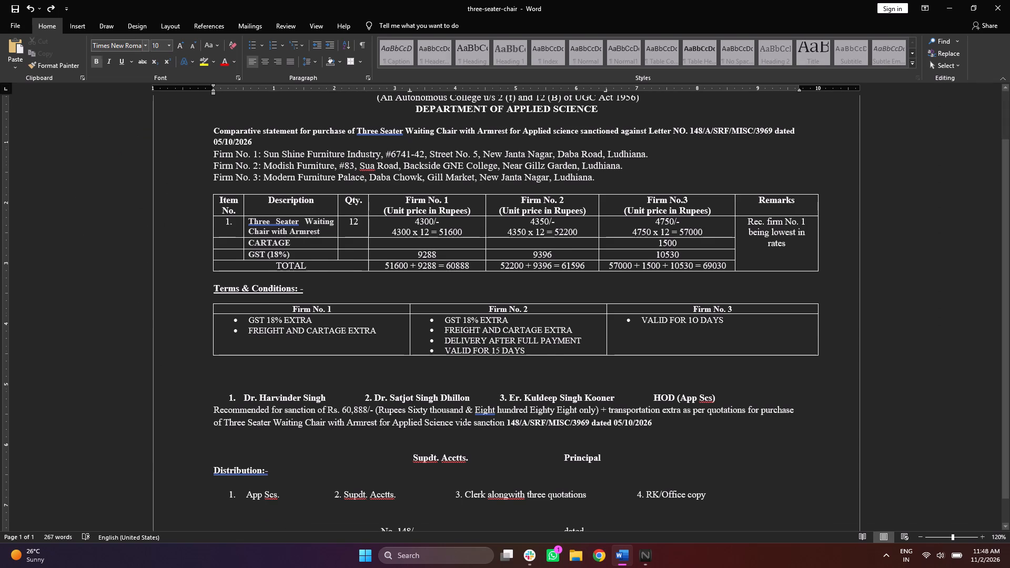
Select the entire body text of the statement and apply a font colour to it.
{"action": "scroll", "coordinate": [471, 139], "scroll_direction": "up", "scroll_amount": 4}
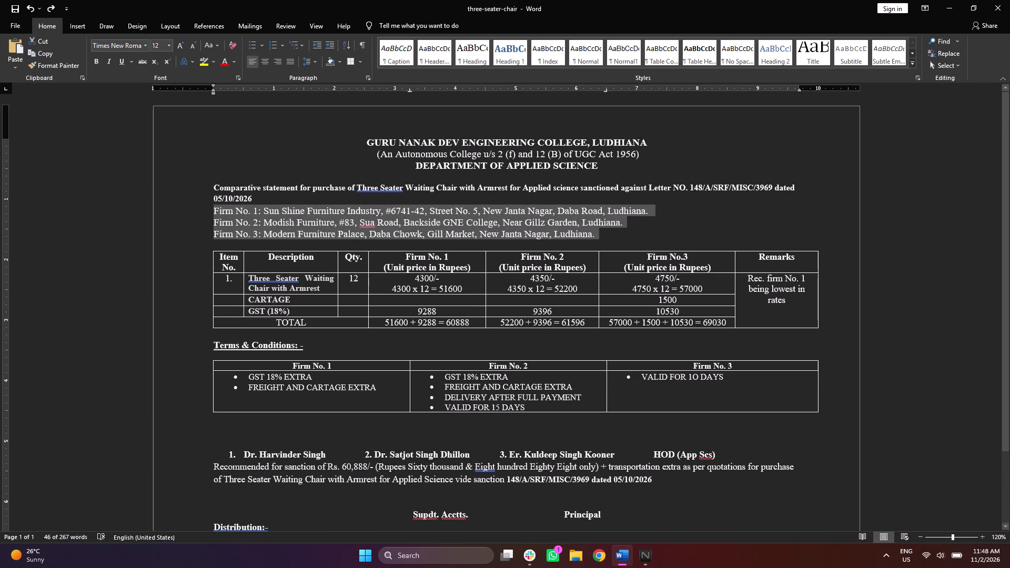
{"action": "key", "text": "ctrl+a"}
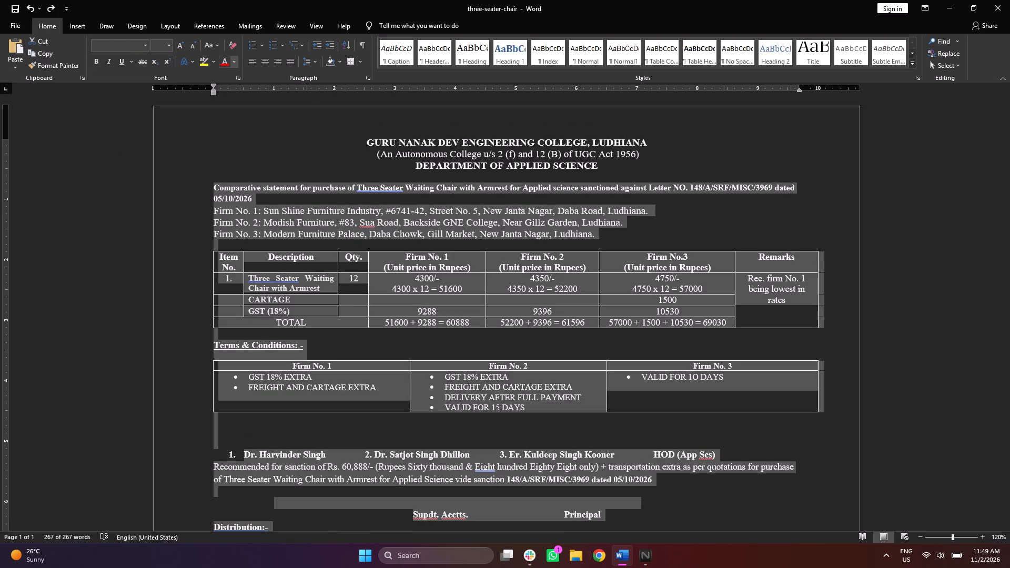
{"action": "left_click", "coordinate": [236, 56]}
{"action": "left_click", "coordinate": [225, 75]}
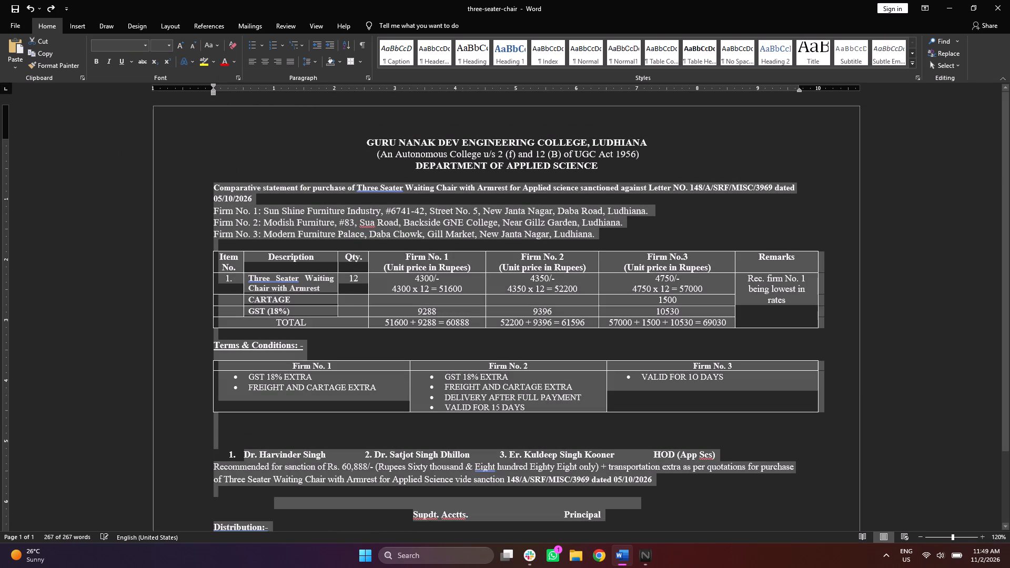
{"action": "left_click", "coordinate": [445, 315]}
Review the print preview again and go through the available printers, trying the Print to File option.
{"action": "key", "text": "ctrl+p"}
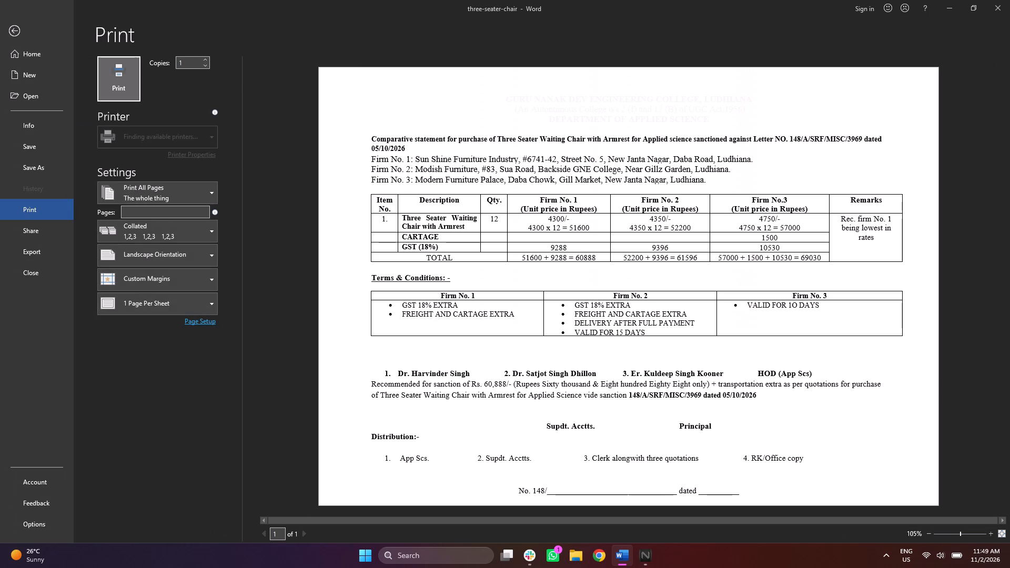
{"action": "left_click", "coordinate": [213, 138]}
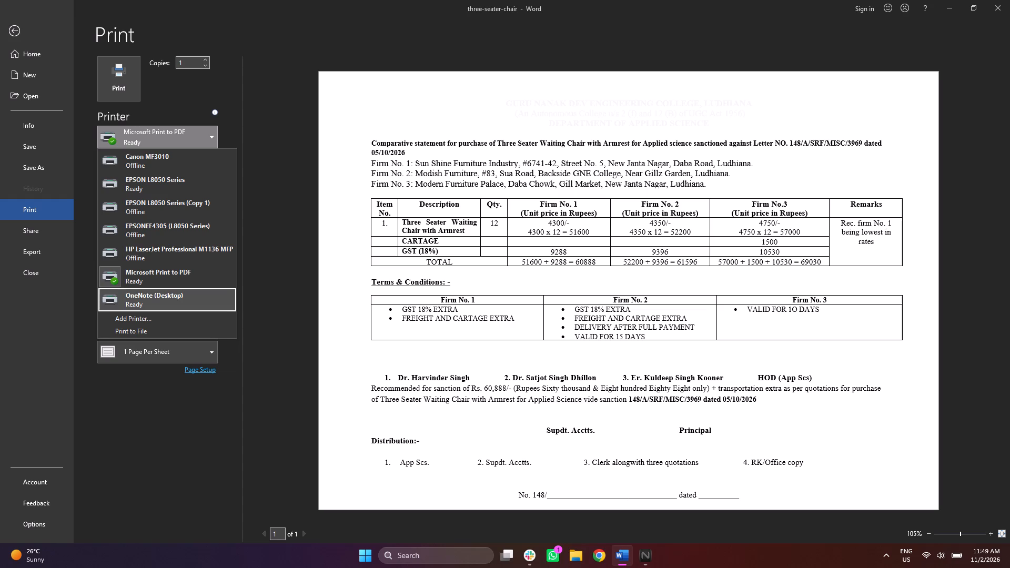
{"action": "left_click", "coordinate": [150, 332]}
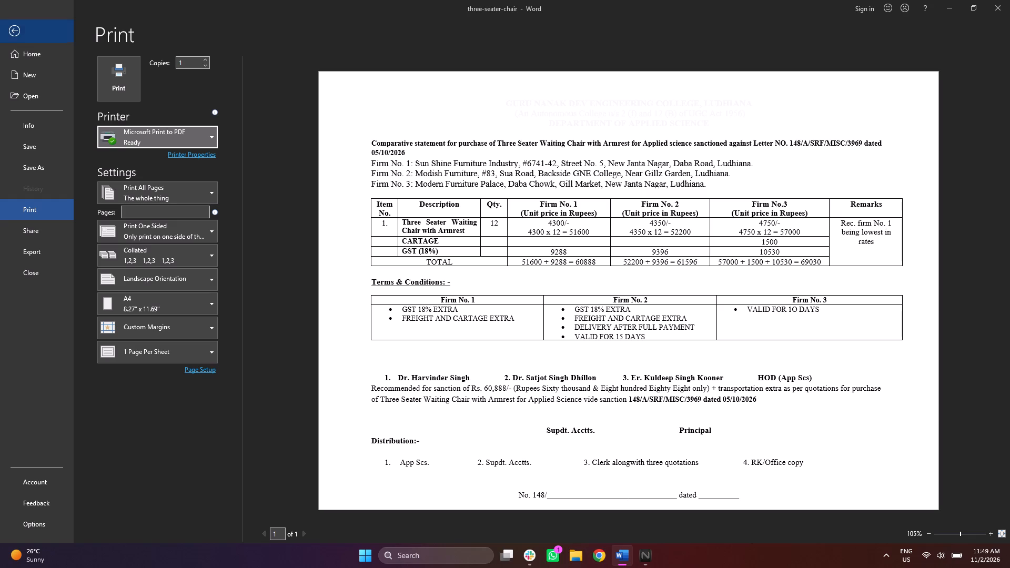
{"action": "left_click", "coordinate": [9, 27]}
Open the page header for editing with the college name line selected, and save the document.
{"action": "triple_click", "coordinate": [487, 141]}
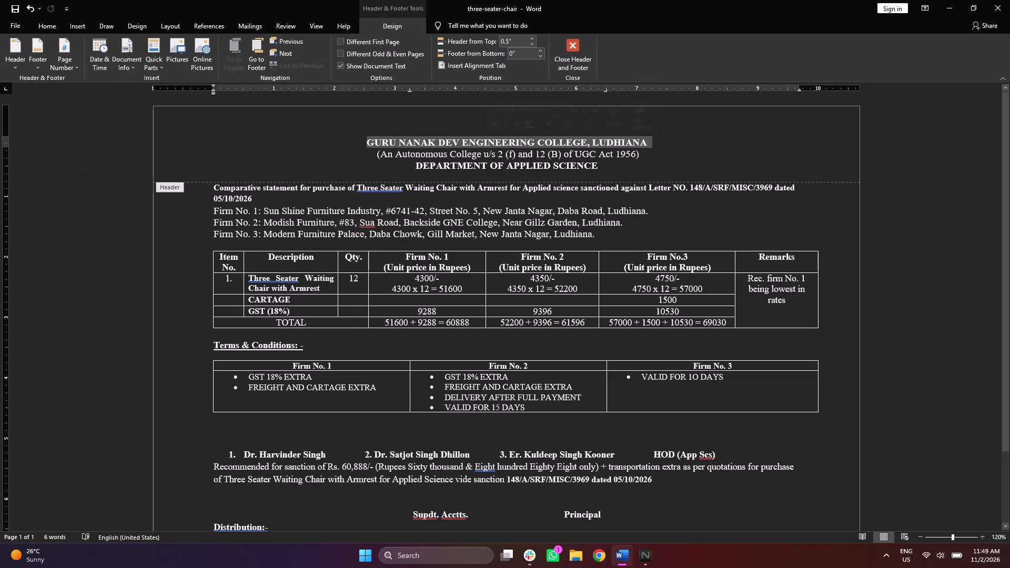
{"action": "left_click", "coordinate": [416, 199]}
{"action": "key", "text": "ctrl+s"}
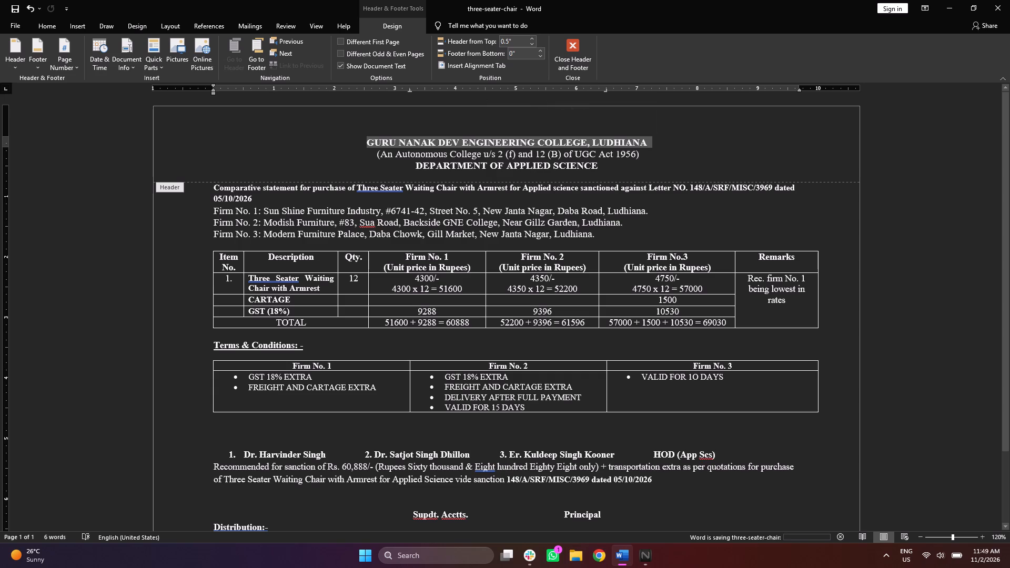
{"action": "scroll", "coordinate": [416, 199], "scroll_direction": "down", "scroll_amount": 1}
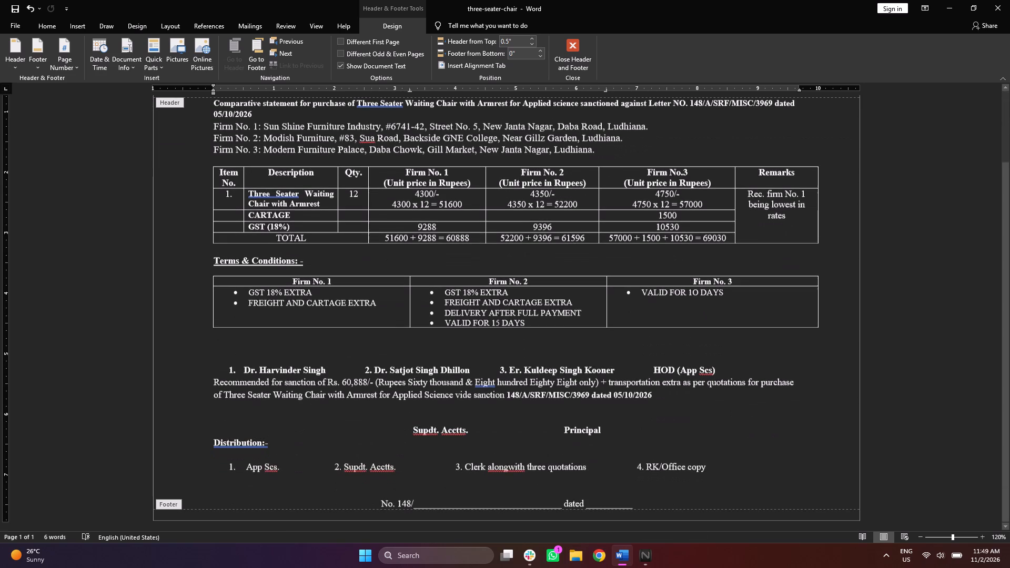
{"action": "scroll", "coordinate": [416, 199], "scroll_direction": "down", "scroll_amount": 1}
Capture a rectangular screenshot of the statement from the college name header down past the Terms & Conditions table and signatories' row.
{"action": "scroll", "coordinate": [416, 199], "scroll_direction": "up", "scroll_amount": 1}
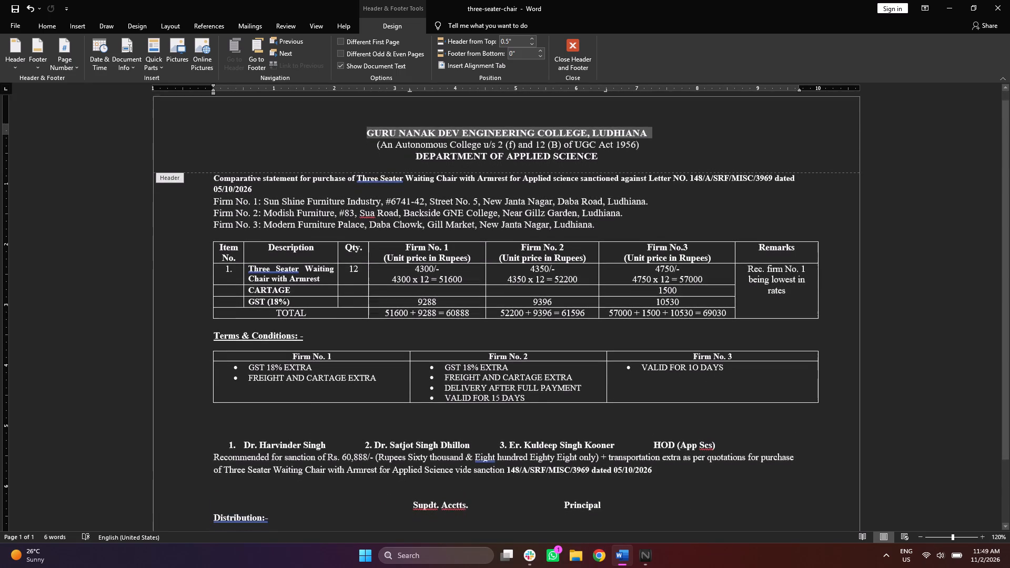
{"action": "scroll", "coordinate": [416, 199], "scroll_direction": "up", "scroll_amount": 1}
{"action": "key", "text": "Print"}
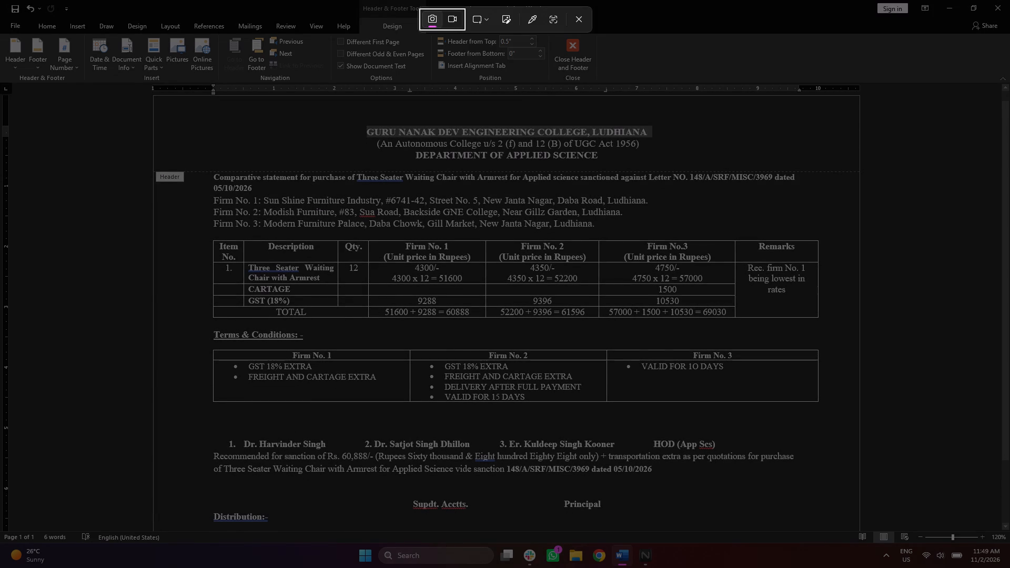
{"action": "left_click", "coordinate": [147, 108]}
{"action": "left_click_drag", "start_coordinate": [147, 108], "coordinate": [843, 451]}
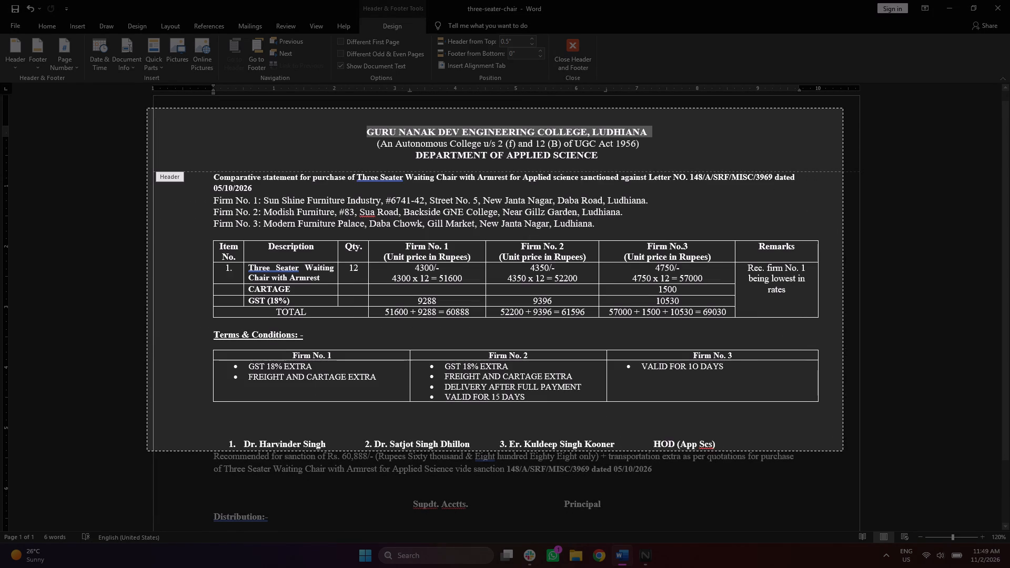
{"action": "left_click_drag", "start_coordinate": [843, 451], "coordinate": [854, 498]}
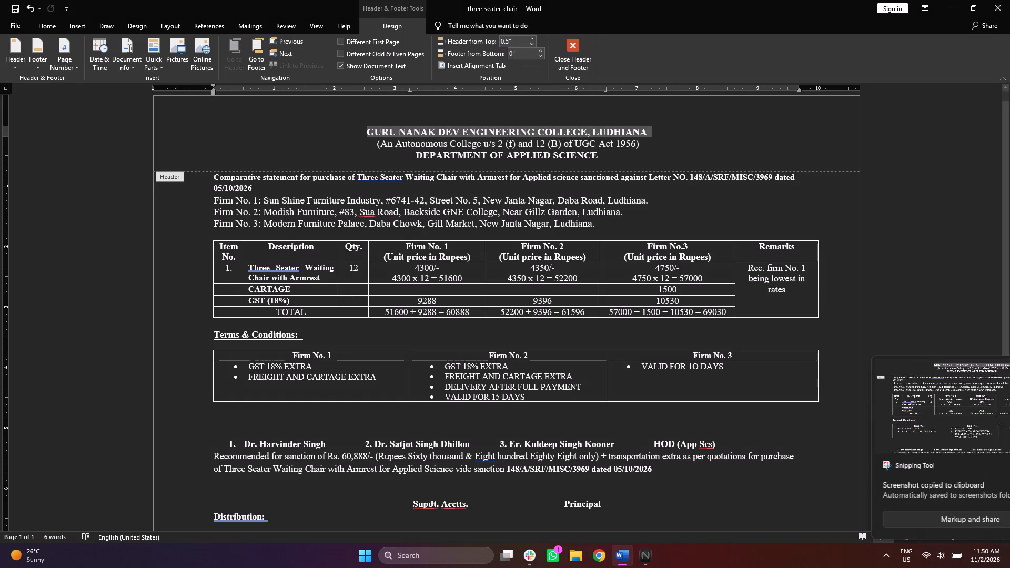
Return to the statement document and save it.
{"action": "left_click", "coordinate": [720, 406]}
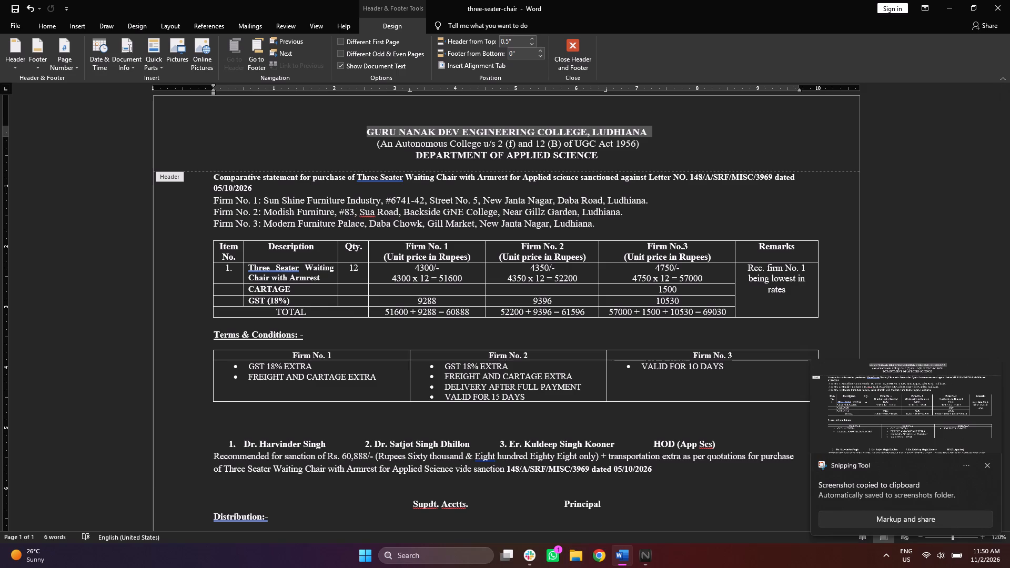
{"action": "key", "text": "ctrl+s"}
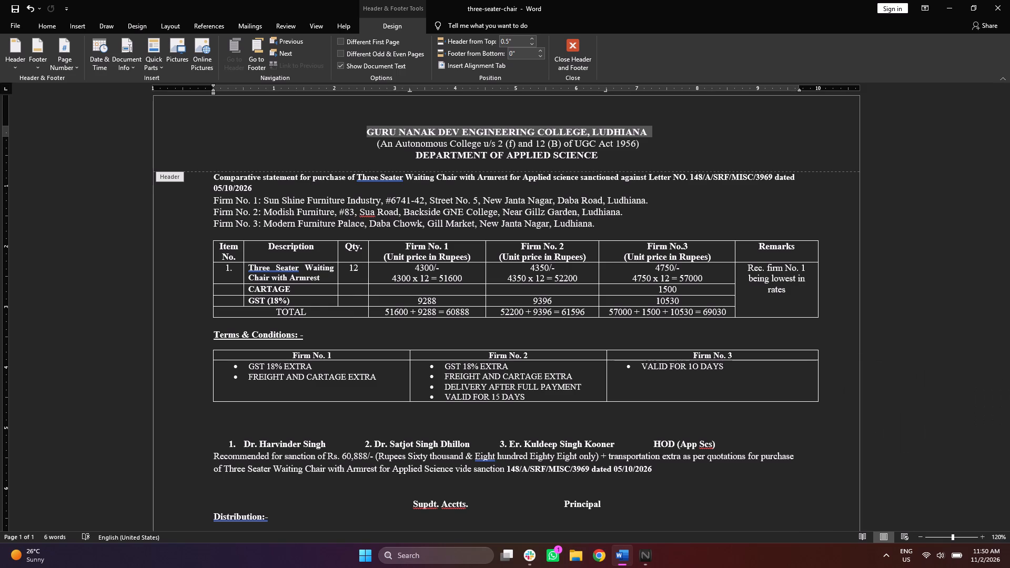
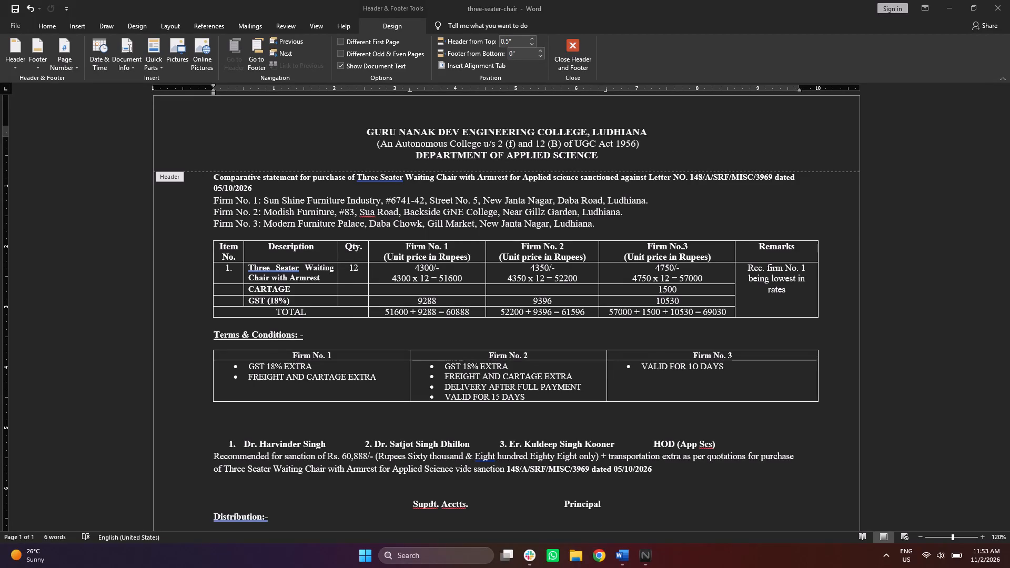
Launch Google Chrome from the statement document to bring up the choice of browser profiles.
{"action": "left_click", "coordinate": [593, 554]}
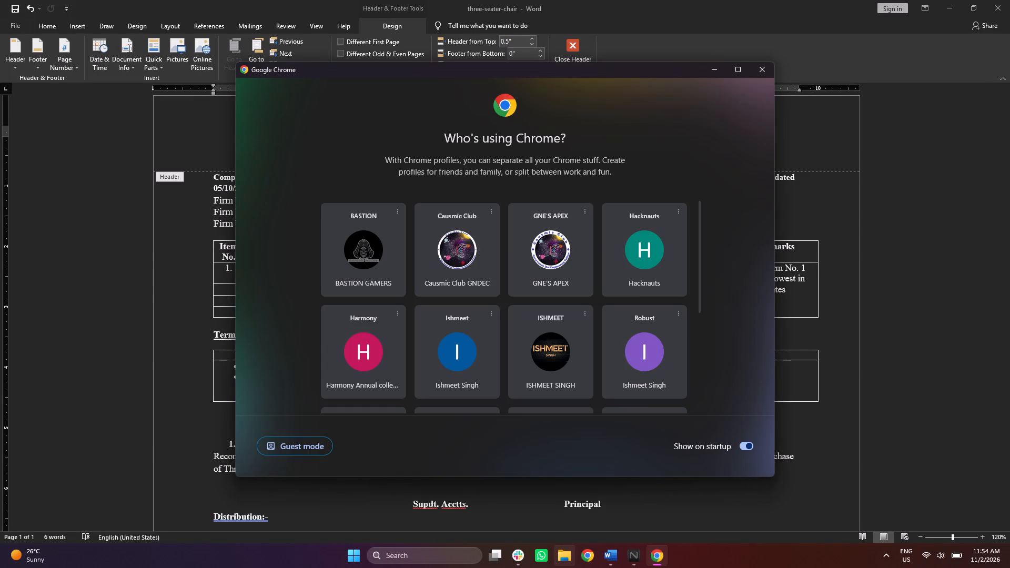